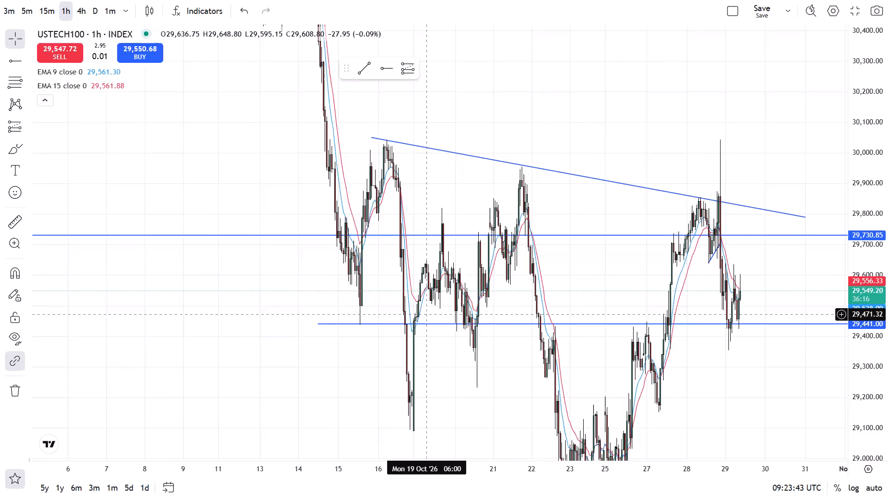
Switch the USTECH100 chart from the hourly to the 15-minute timeframe.
{"action": "scroll", "coordinate": [427, 314], "scroll_direction": "up", "scroll_amount": 7}
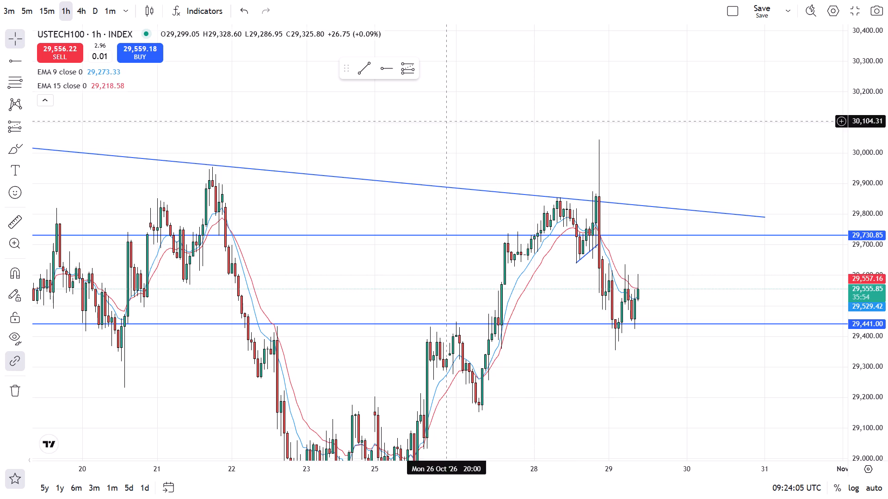
{"action": "left_click", "coordinate": [48, 3]}
{"action": "right_click", "coordinate": [48, 3]}
{"action": "left_click", "coordinate": [48, 3]}
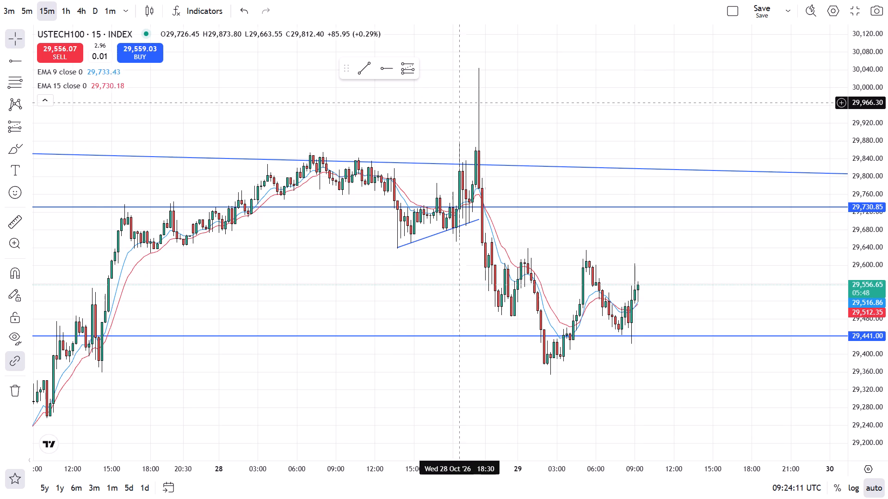
Draw a descending trend line over the recent highs from about 29,677 at 28 Oct 20:15 to about 29,575 at 29 Oct 13:45.
{"action": "scroll", "coordinate": [628, 256], "scroll_direction": "up", "scroll_amount": 2}
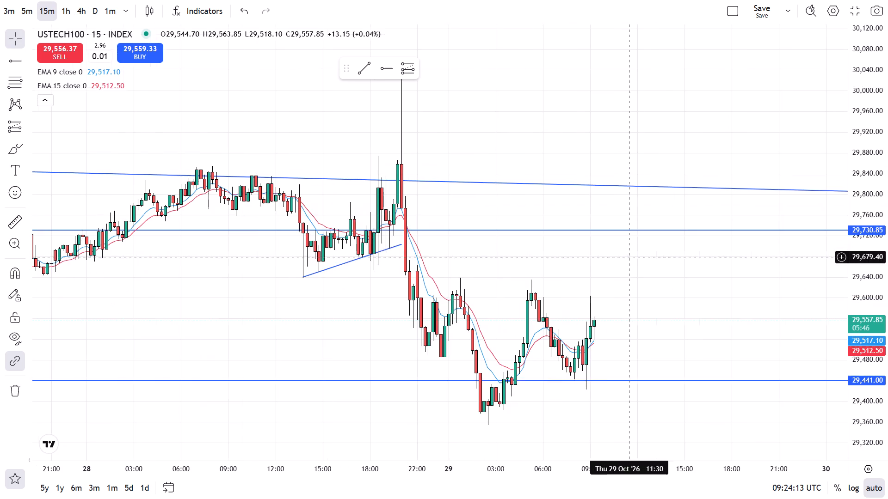
{"action": "left_click_drag", "start_coordinate": [468, 261], "coordinate": [466, 240]}
{"action": "left_click_drag", "start_coordinate": [887, 238], "coordinate": [881, 197]}
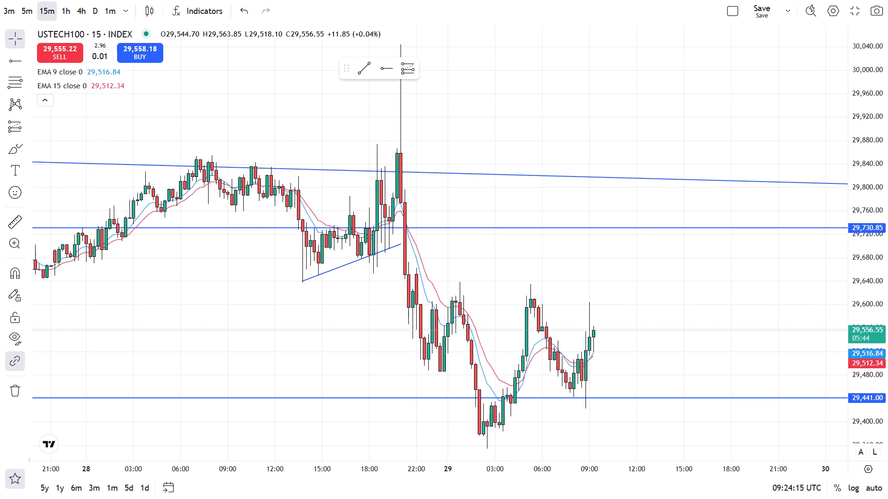
{"action": "left_click_drag", "start_coordinate": [678, 145], "coordinate": [686, 15]}
{"action": "scroll", "coordinate": [490, 311], "scroll_direction": "down", "scroll_amount": 3}
{"action": "left_click_drag", "start_coordinate": [886, 156], "coordinate": [876, 236]}
{"action": "scroll", "coordinate": [610, 177], "scroll_direction": "up", "scroll_amount": 2}
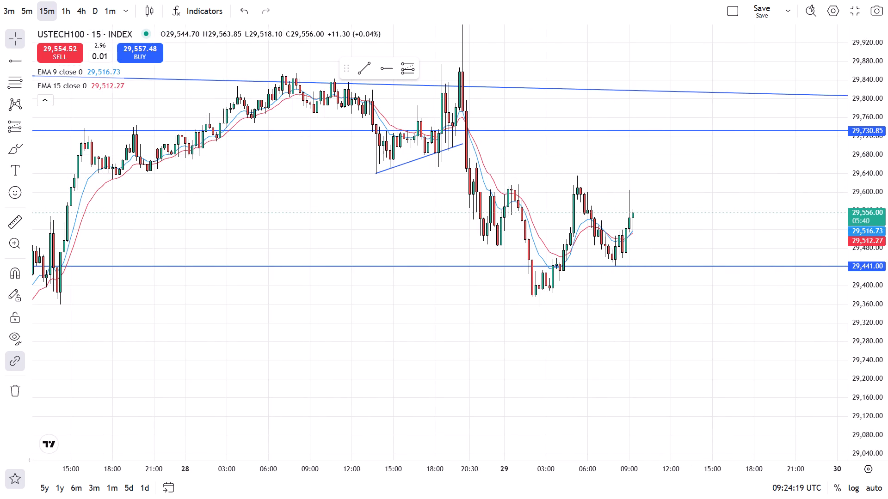
{"action": "left_click", "coordinate": [365, 69]}
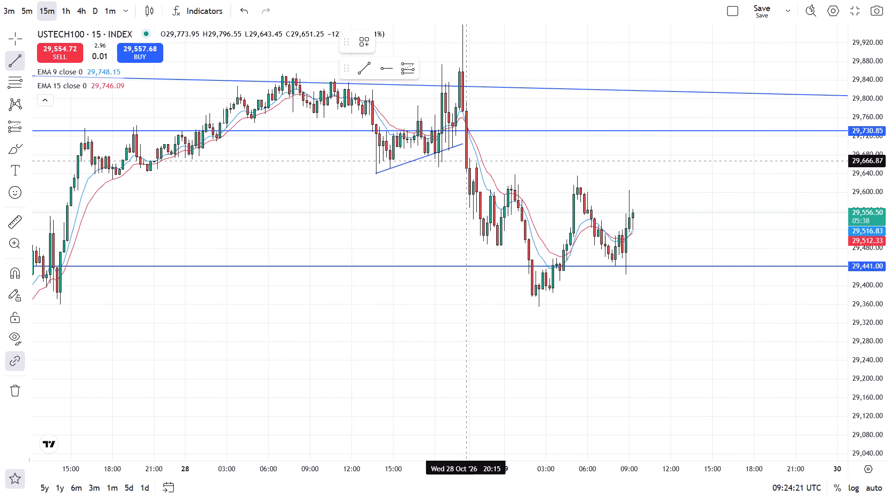
{"action": "left_click", "coordinate": [466, 156]}
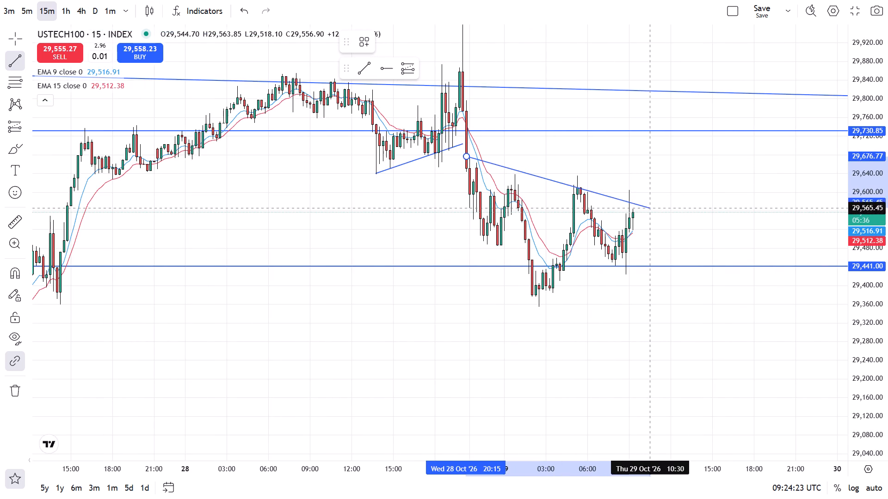
{"action": "left_click", "coordinate": [696, 203]}
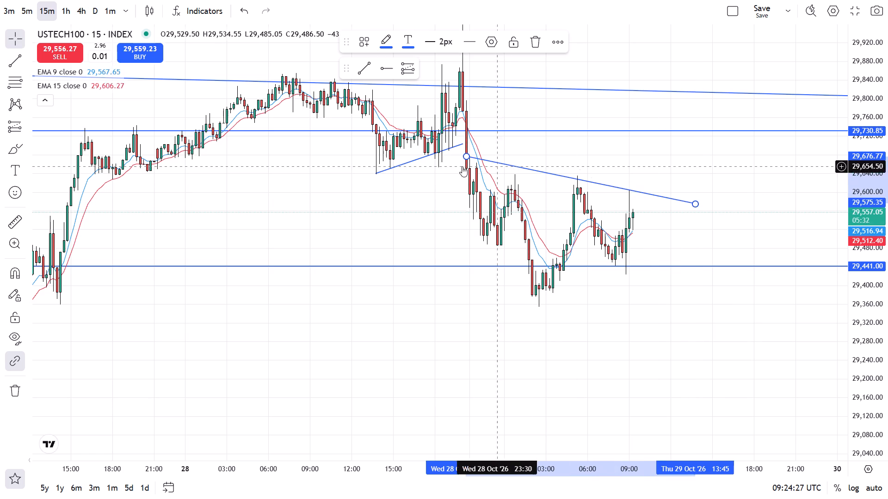
Fit the new trend line to the highs, starting near 29,672 at 28 Oct 19:00 and ending near 29,580 at 29 Oct 14:00.
{"action": "left_click_drag", "start_coordinate": [467, 155], "coordinate": [446, 160]}
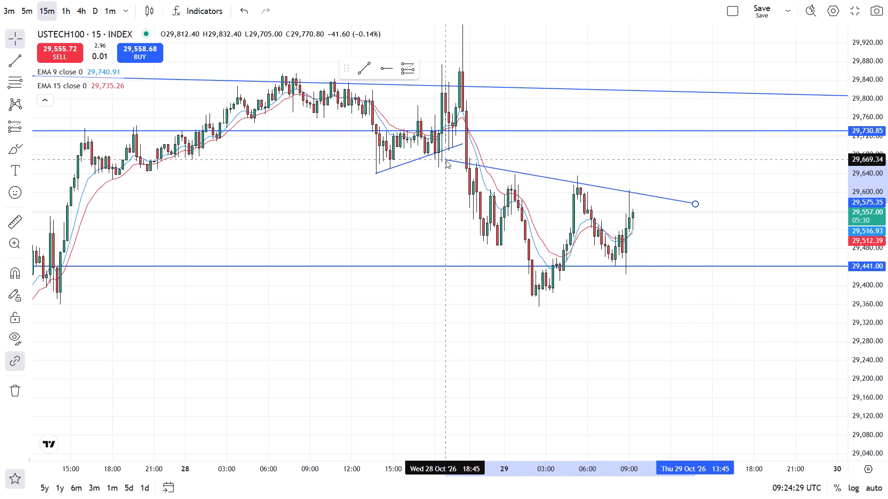
{"action": "left_click_drag", "start_coordinate": [446, 160], "coordinate": [444, 163]}
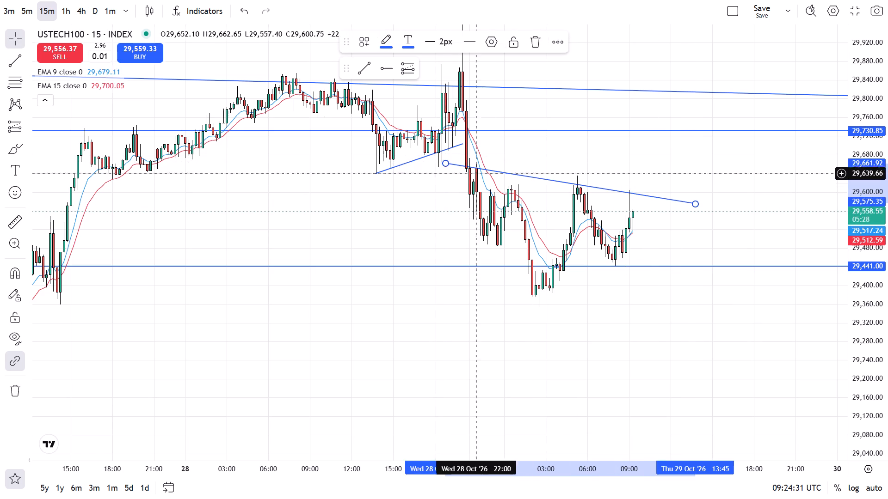
{"action": "left_click", "coordinate": [679, 172]}
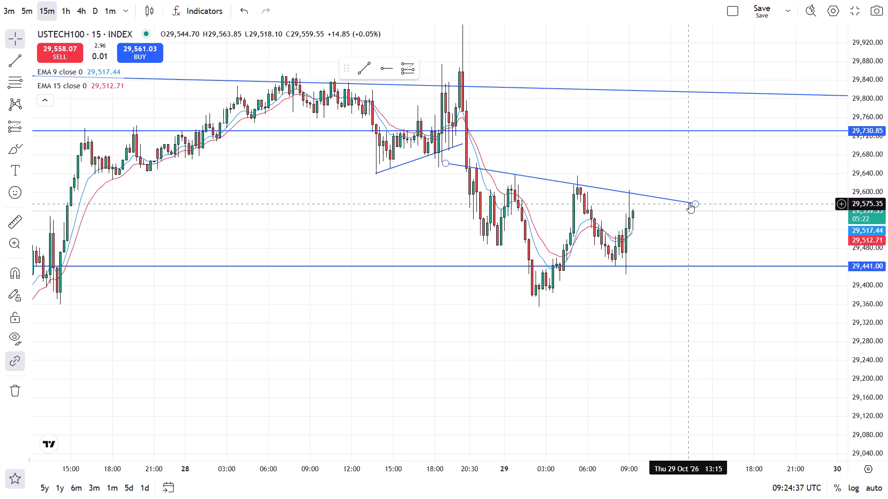
{"action": "left_click_drag", "start_coordinate": [691, 201], "coordinate": [697, 199]}
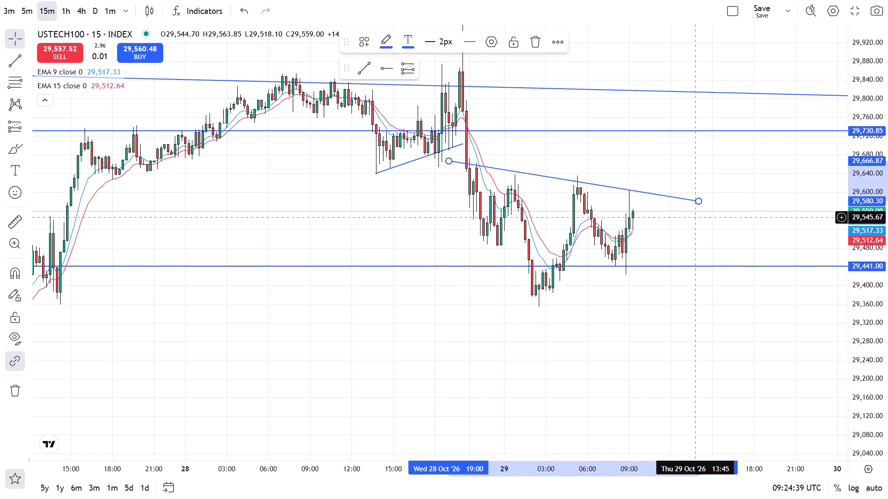
{"action": "left_click", "coordinate": [452, 161]}
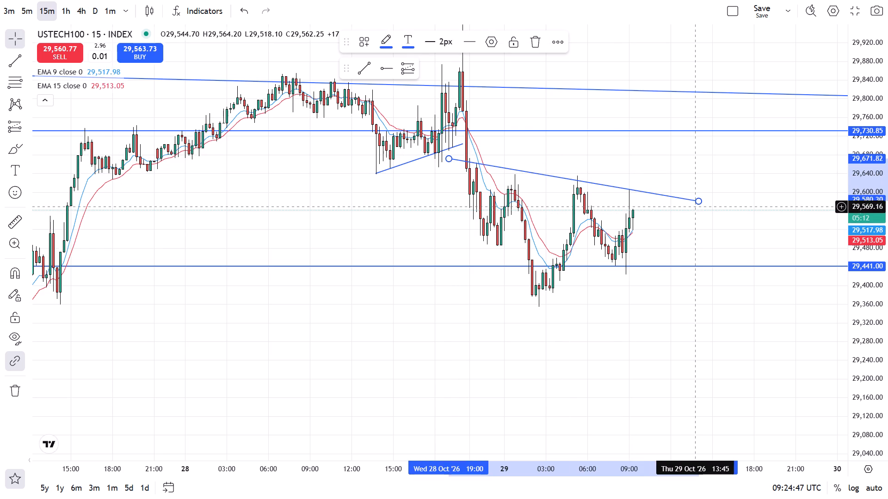
{"action": "left_click", "coordinate": [691, 180]}
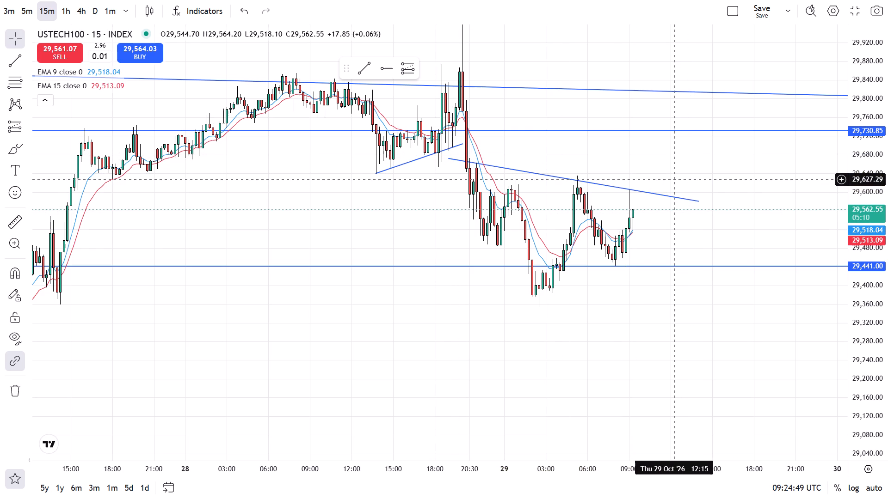
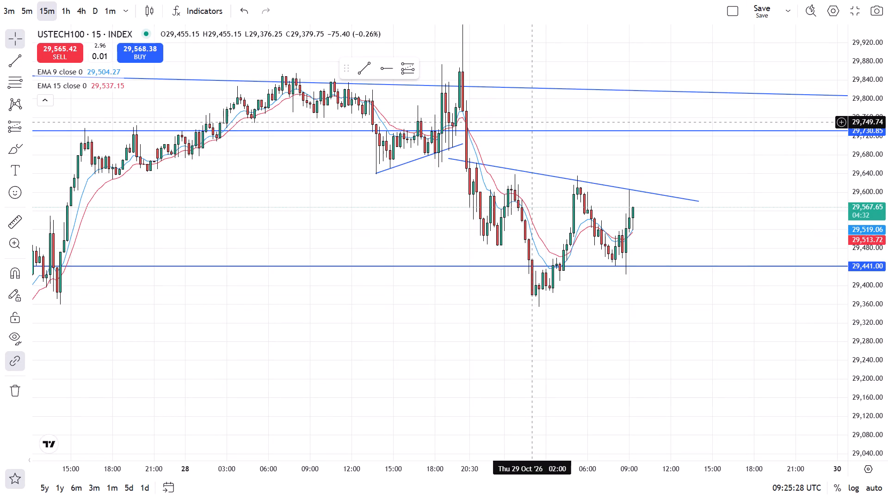
Switch the USTECH100 chart from the 15-minute to the 5-minute timeframe.
{"action": "left_click", "coordinate": [21, 8]}
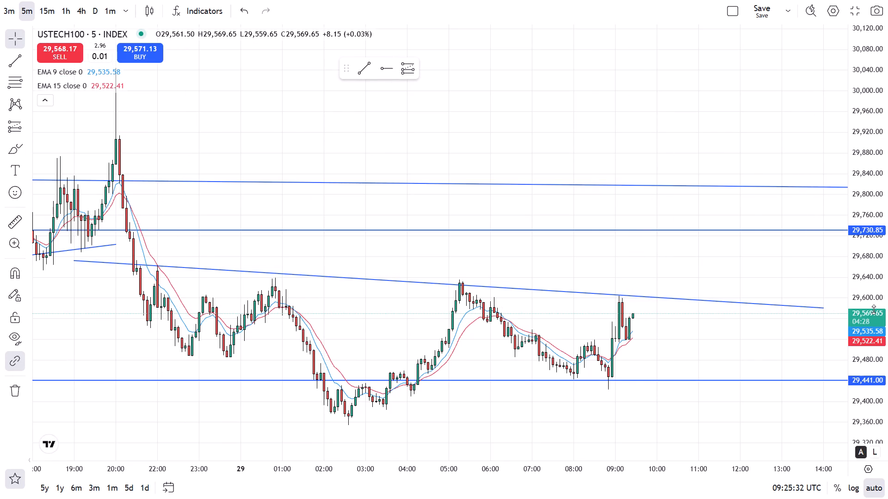
Steepen the descending trend line, ending near 29,543 at 29 Oct 14:25 and starting near 29,677 at 28 Oct 18:55.
{"action": "left_click_drag", "start_coordinate": [874, 310], "coordinate": [881, 298]}
{"action": "scroll", "coordinate": [817, 316], "scroll_direction": "down", "scroll_amount": 4}
{"action": "left_click_drag", "start_coordinate": [824, 329], "coordinate": [817, 328]}
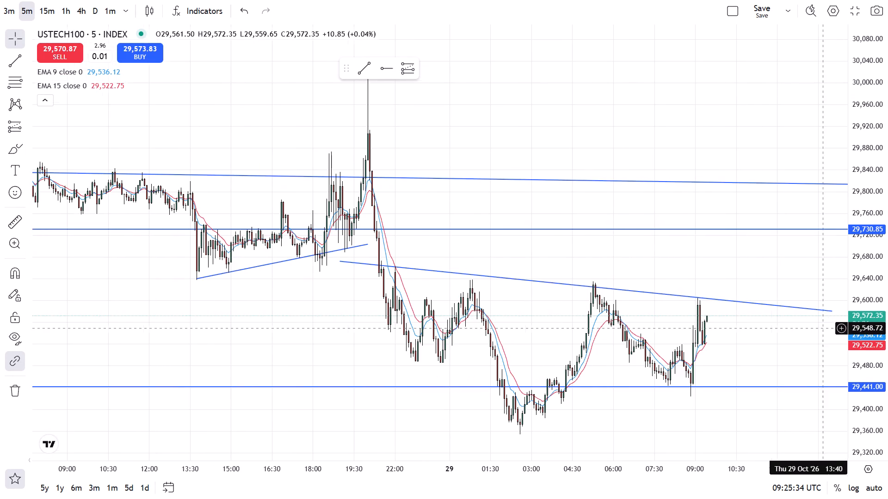
{"action": "left_click_drag", "start_coordinate": [817, 328], "coordinate": [690, 311]}
{"action": "left_click_drag", "start_coordinate": [703, 291], "coordinate": [704, 289]}
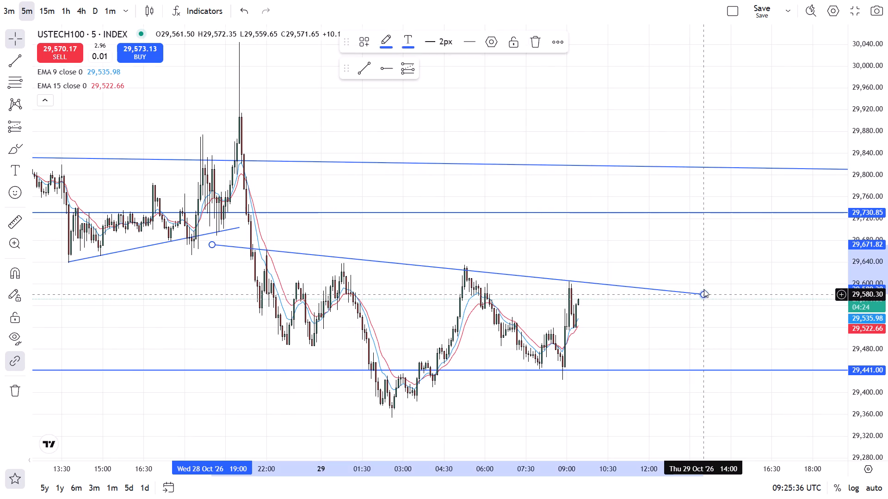
{"action": "left_click_drag", "start_coordinate": [704, 289], "coordinate": [712, 304]}
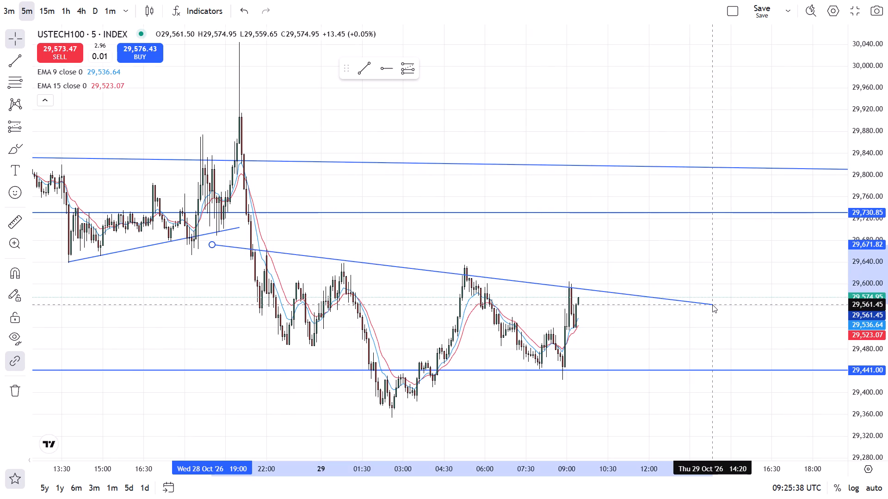
{"action": "left_click_drag", "start_coordinate": [712, 304], "coordinate": [712, 300]}
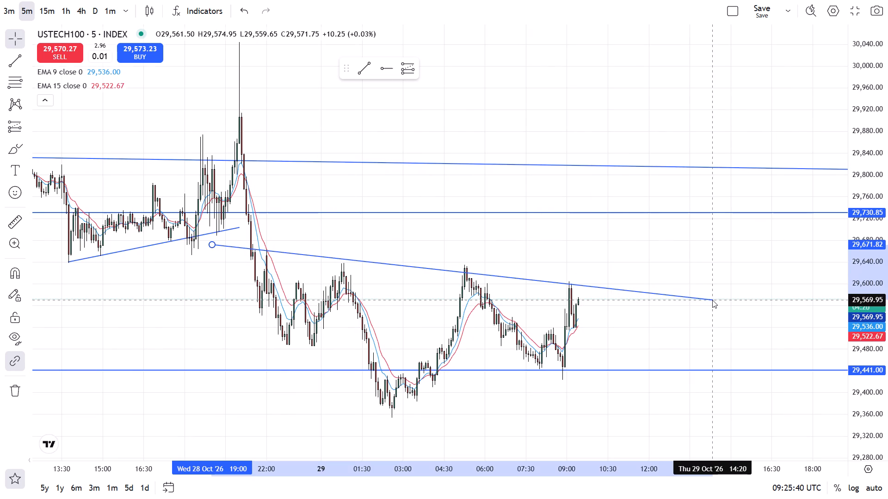
{"action": "left_click_drag", "start_coordinate": [712, 300], "coordinate": [715, 314]}
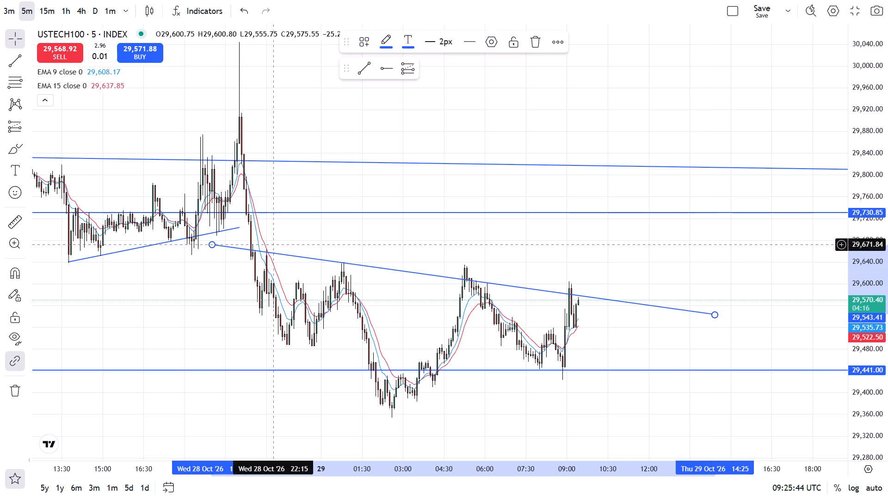
{"action": "left_click", "coordinate": [210, 243]}
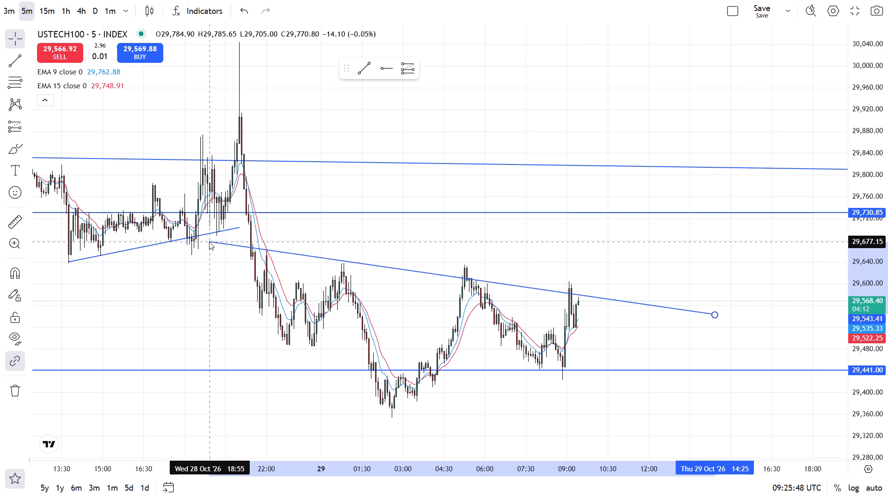
{"action": "left_click", "coordinate": [473, 265]}
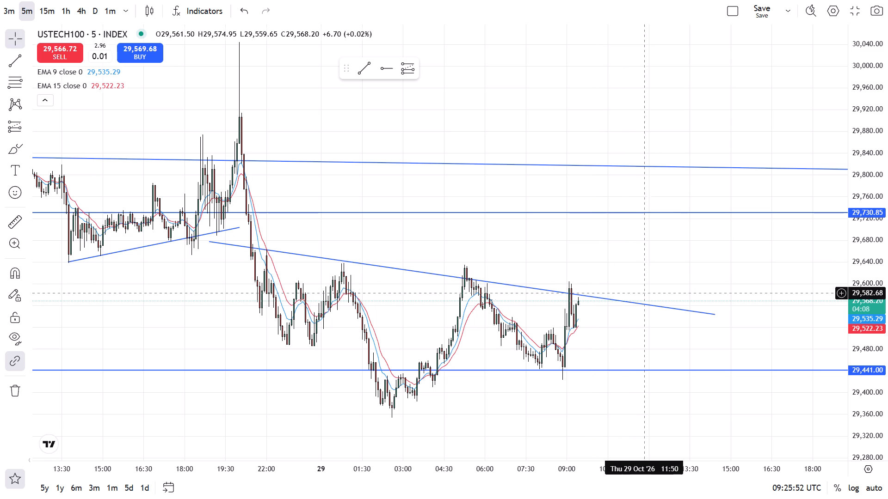
Move the whole descending trend line up onto the 29 Oct highs, from about 29,699 at 18:50 to about 29,565 at 14:20.
{"action": "left_click_drag", "start_coordinate": [862, 318], "coordinate": [860, 293]}
{"action": "scroll", "coordinate": [728, 308], "scroll_direction": "up", "scroll_amount": 3}
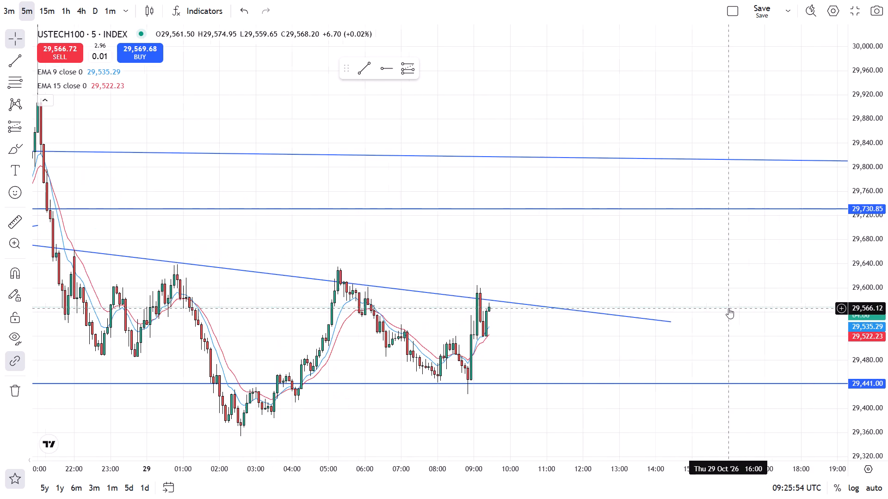
{"action": "left_click_drag", "start_coordinate": [618, 348], "coordinate": [717, 319]}
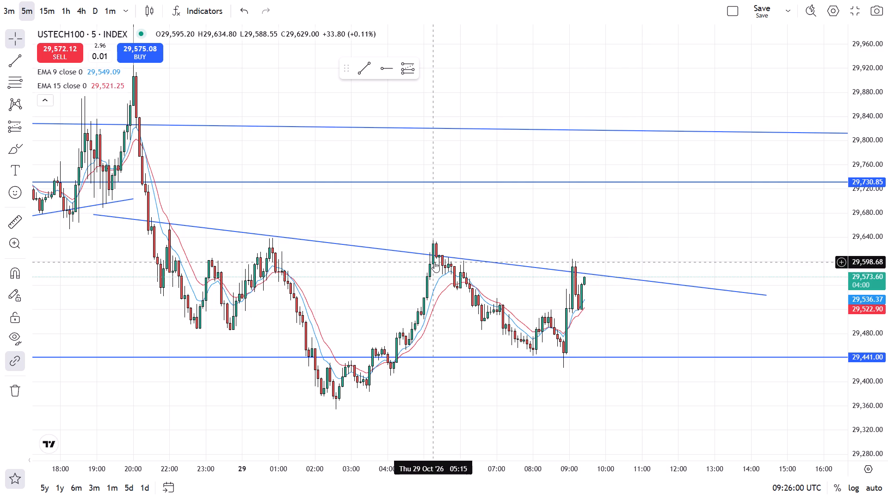
{"action": "left_click_drag", "start_coordinate": [424, 252], "coordinate": [419, 244]}
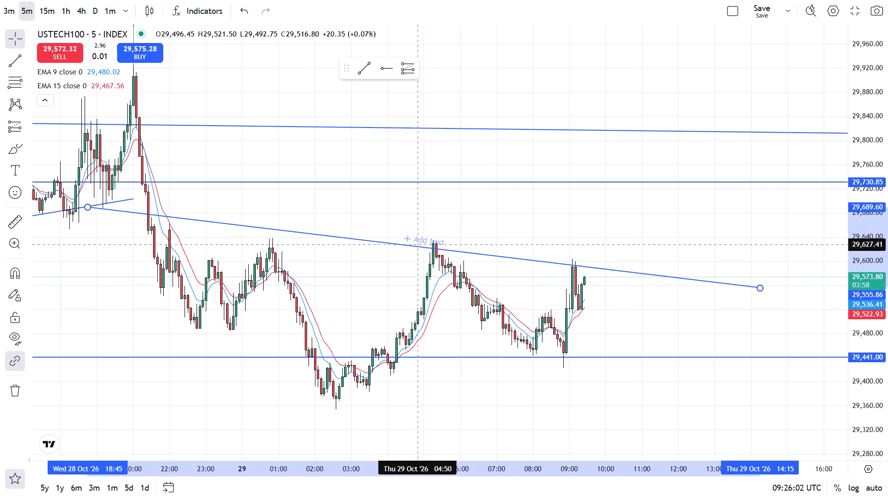
{"action": "left_click_drag", "start_coordinate": [419, 244], "coordinate": [421, 239]}
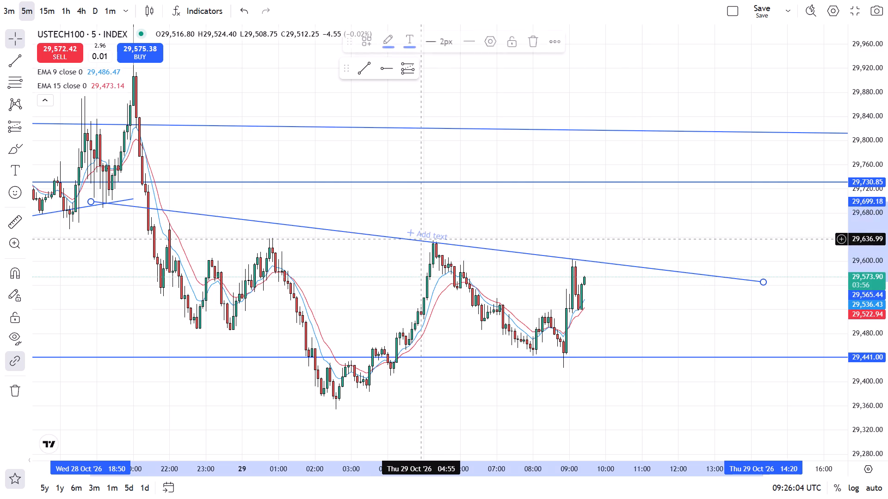
{"action": "left_click", "coordinate": [667, 253]}
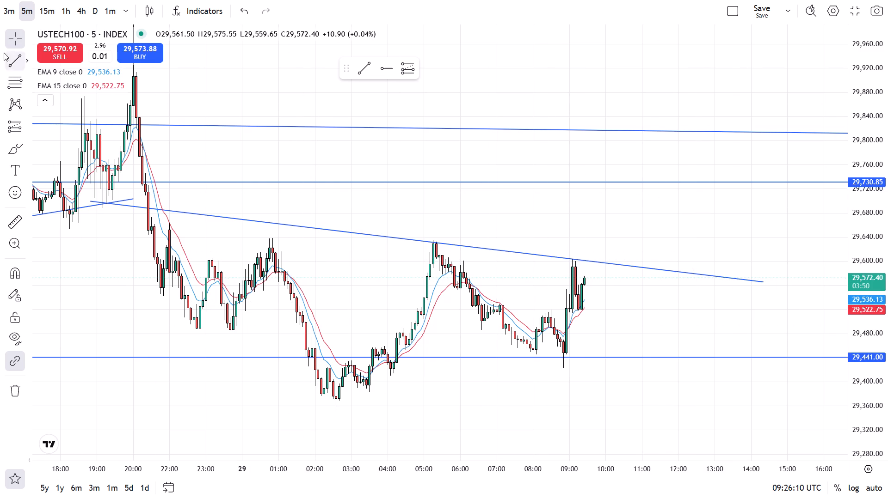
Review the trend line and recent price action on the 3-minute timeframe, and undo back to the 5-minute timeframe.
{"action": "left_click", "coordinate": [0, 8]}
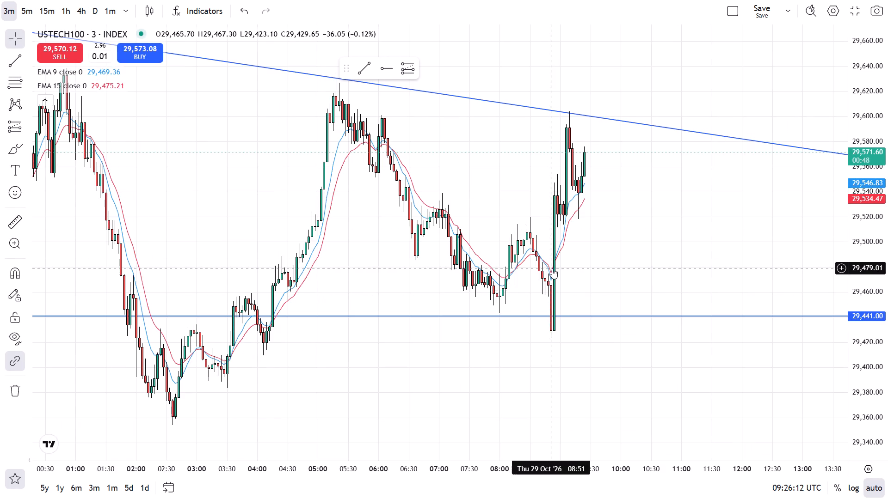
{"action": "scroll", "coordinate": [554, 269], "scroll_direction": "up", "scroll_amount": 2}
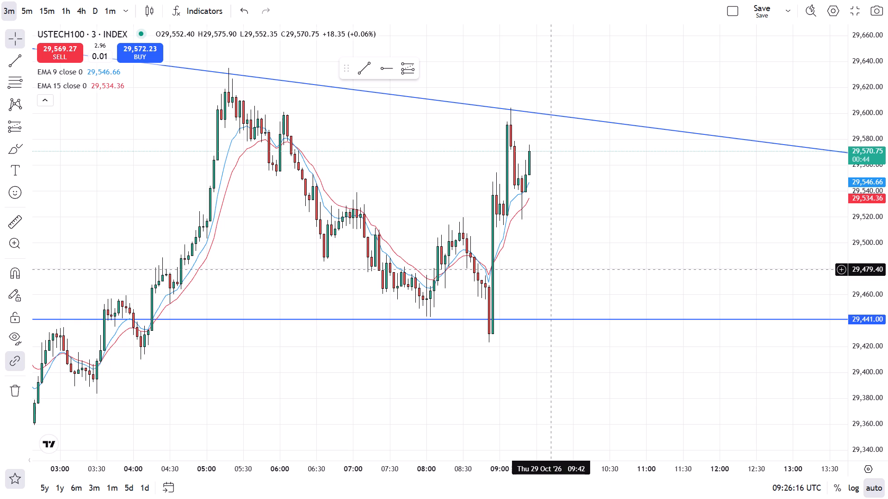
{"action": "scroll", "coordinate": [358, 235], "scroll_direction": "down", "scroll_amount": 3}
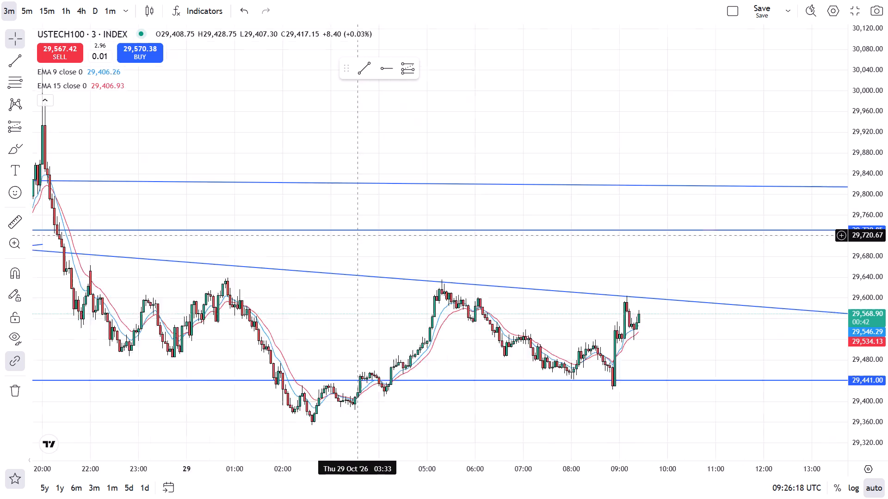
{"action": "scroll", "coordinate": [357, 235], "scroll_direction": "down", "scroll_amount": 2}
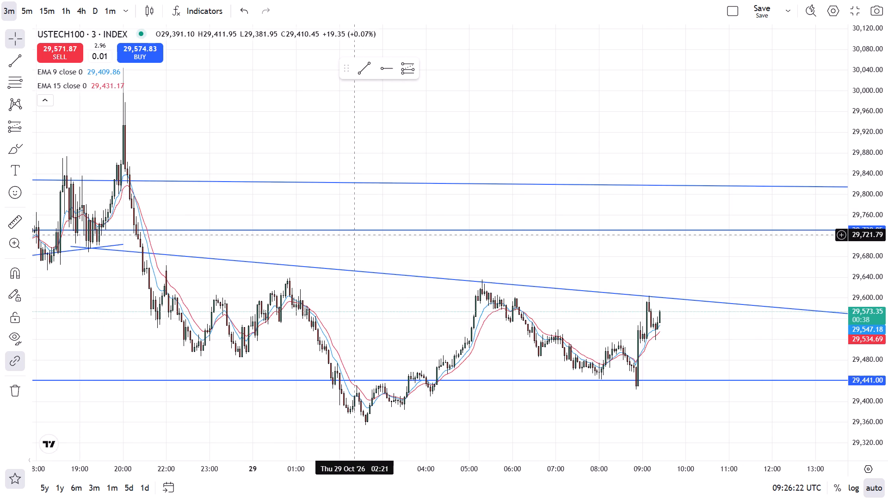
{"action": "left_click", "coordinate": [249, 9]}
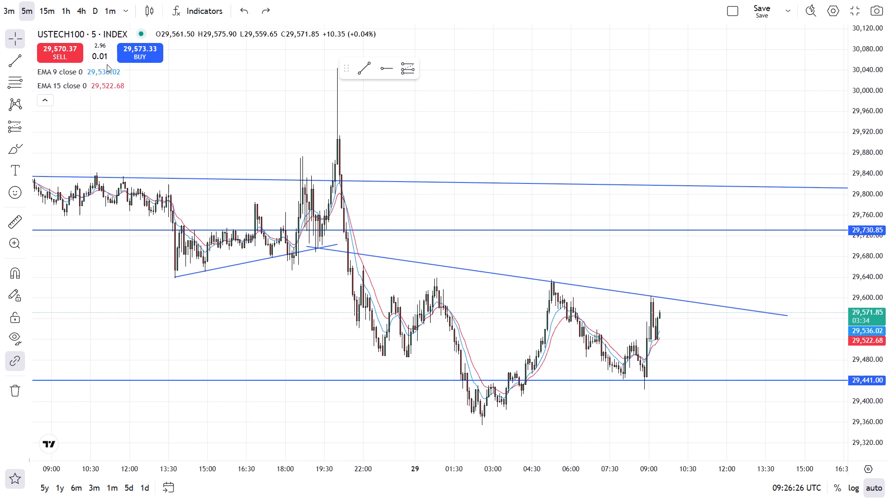
Delete the short ascending trend line under the 28 Oct lows between 13:45 and 20:00.
{"action": "scroll", "coordinate": [573, 348], "scroll_direction": "up", "scroll_amount": 4}
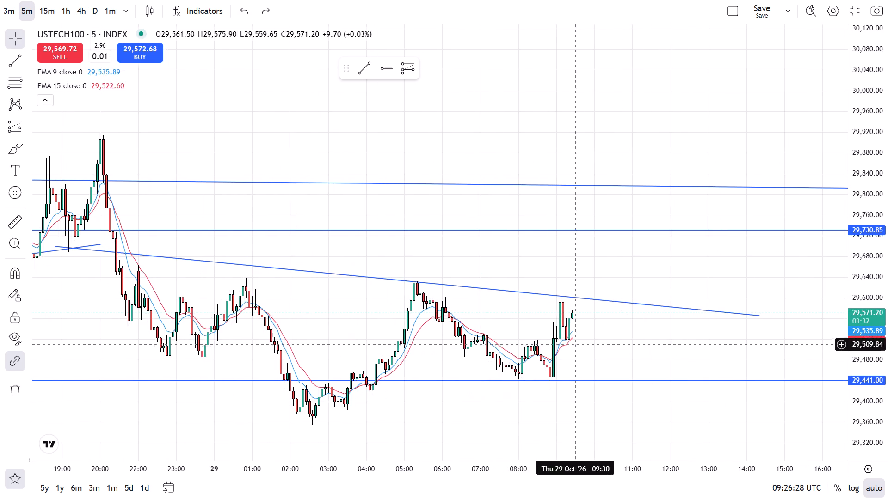
{"action": "left_click_drag", "start_coordinate": [869, 312], "coordinate": [882, 201]}
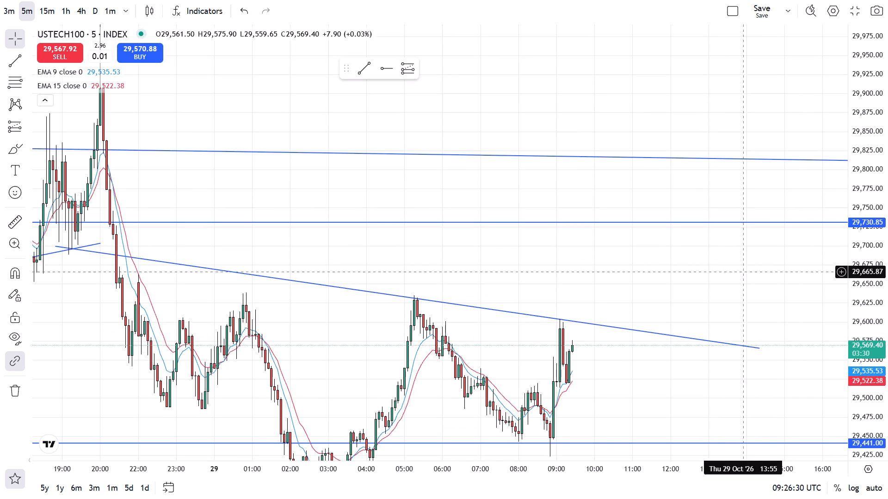
{"action": "scroll", "coordinate": [396, 326], "scroll_direction": "down", "scroll_amount": 4}
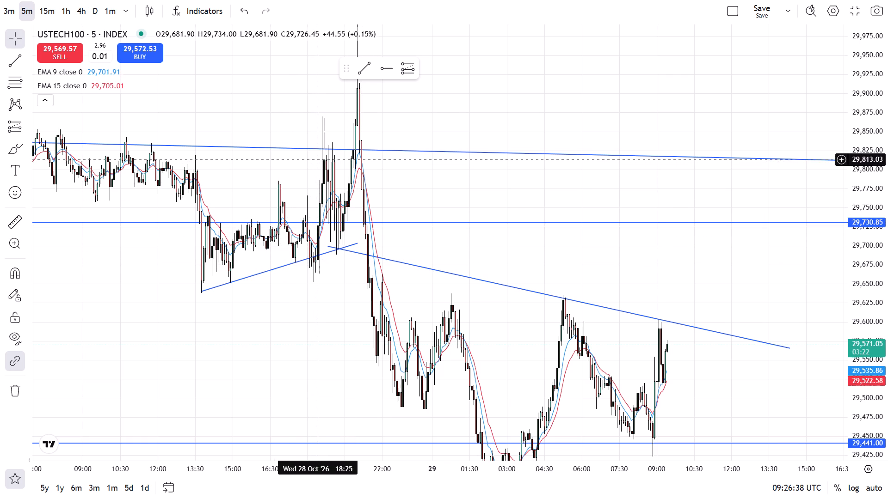
{"action": "scroll", "coordinate": [315, 238], "scroll_direction": "down", "scroll_amount": 8}
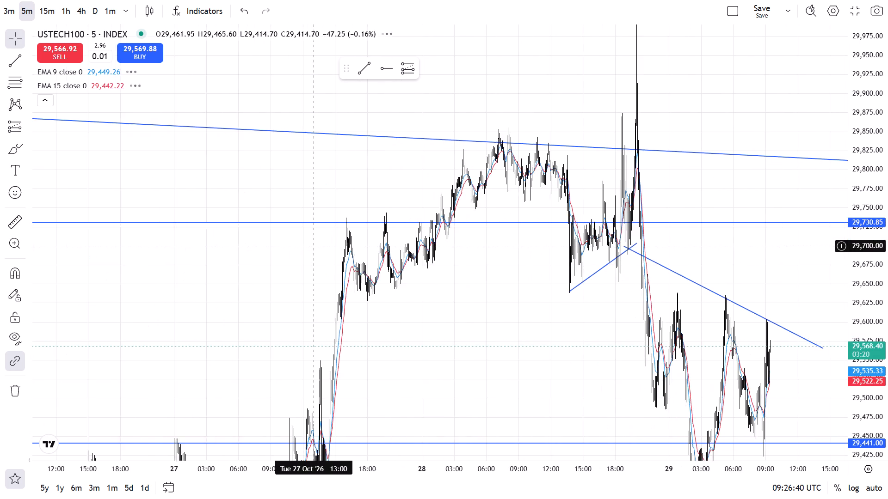
{"action": "scroll", "coordinate": [314, 246], "scroll_direction": "down", "scroll_amount": 5}
{"action": "scroll", "coordinate": [313, 246], "scroll_direction": "up", "scroll_amount": 10}
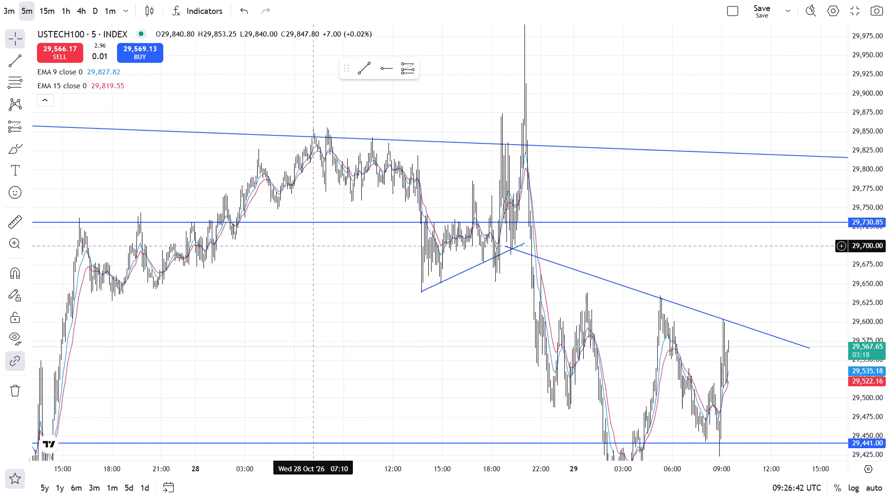
{"action": "left_click", "coordinate": [475, 267]}
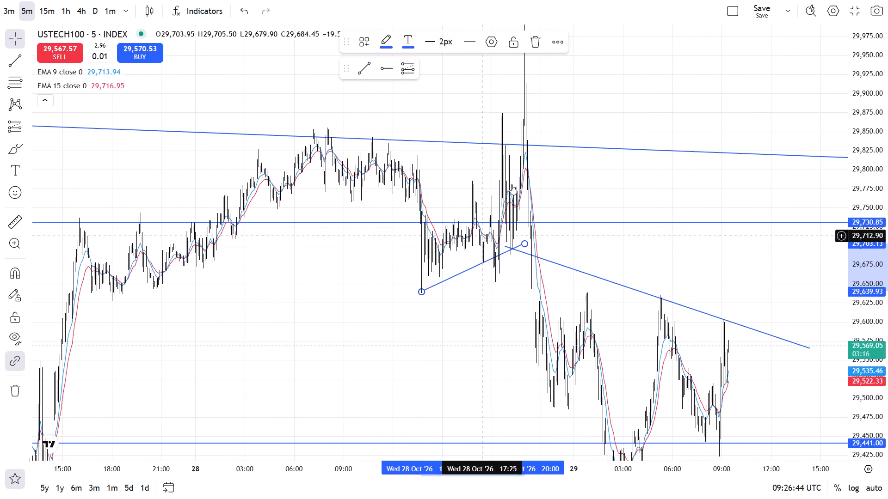
{"action": "left_click", "coordinate": [541, 46]}
Place a long position projection beside the latest candle, with its entry at about 29,567 at 29 Oct 09:30.
{"action": "scroll", "coordinate": [561, 212], "scroll_direction": "up", "scroll_amount": 5}
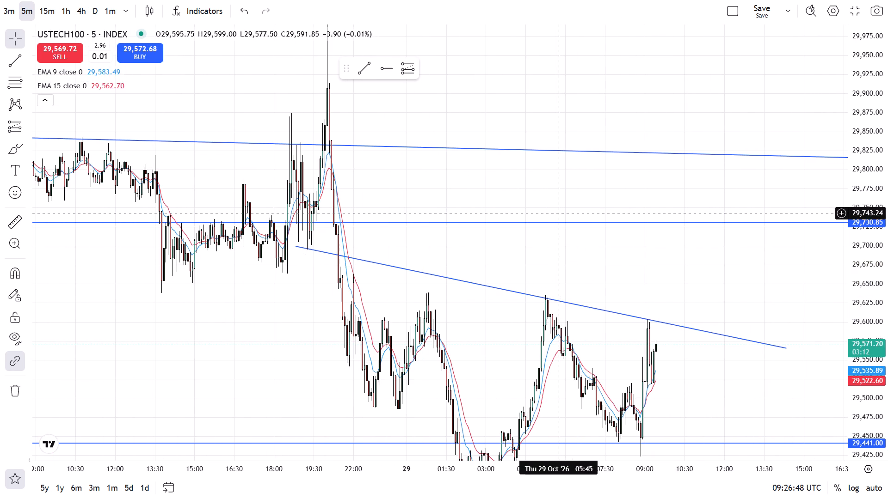
{"action": "scroll", "coordinate": [607, 280], "scroll_direction": "up", "scroll_amount": 4}
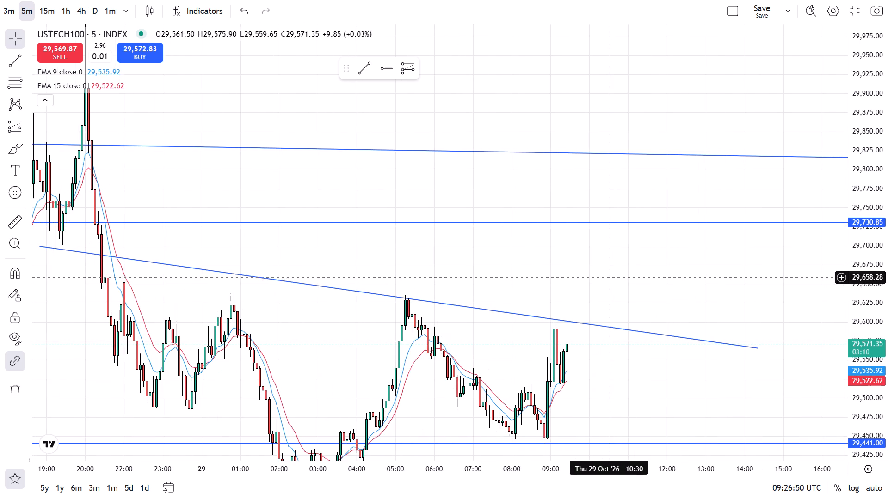
{"action": "left_click_drag", "start_coordinate": [885, 290], "coordinate": [884, 250]}
{"action": "left_click_drag", "start_coordinate": [802, 304], "coordinate": [795, 203]}
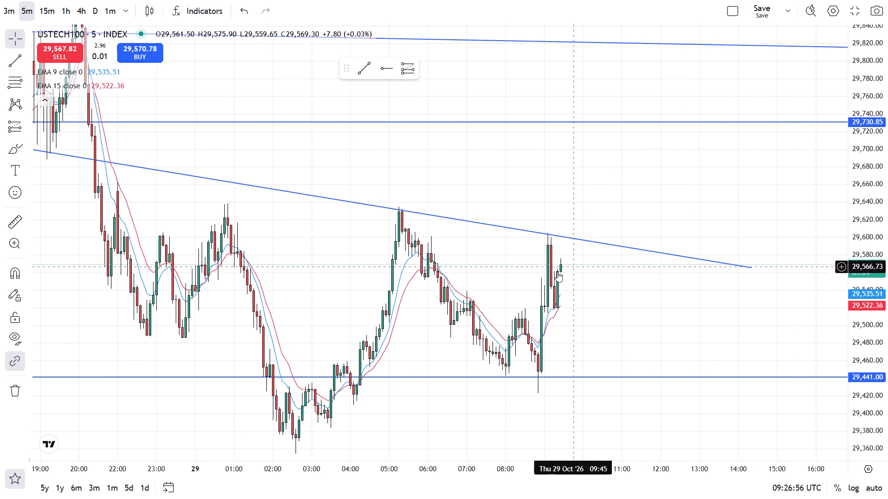
{"action": "left_click", "coordinate": [414, 69]}
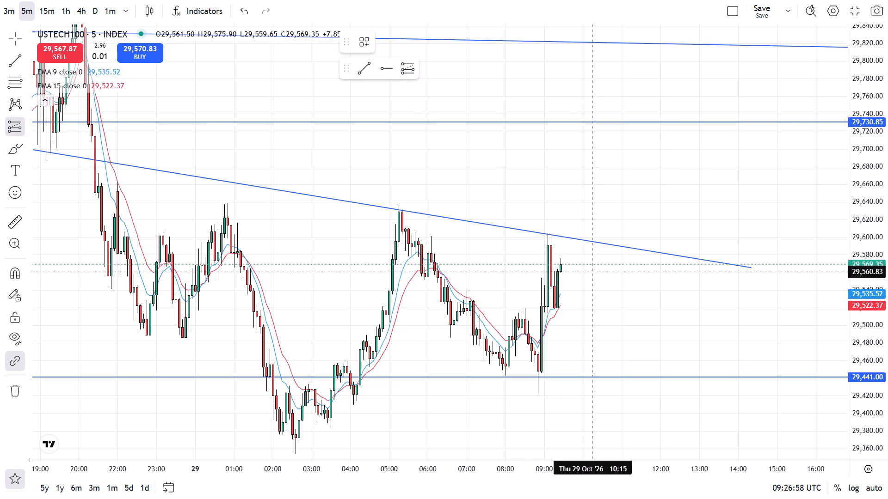
{"action": "left_click", "coordinate": [562, 267]}
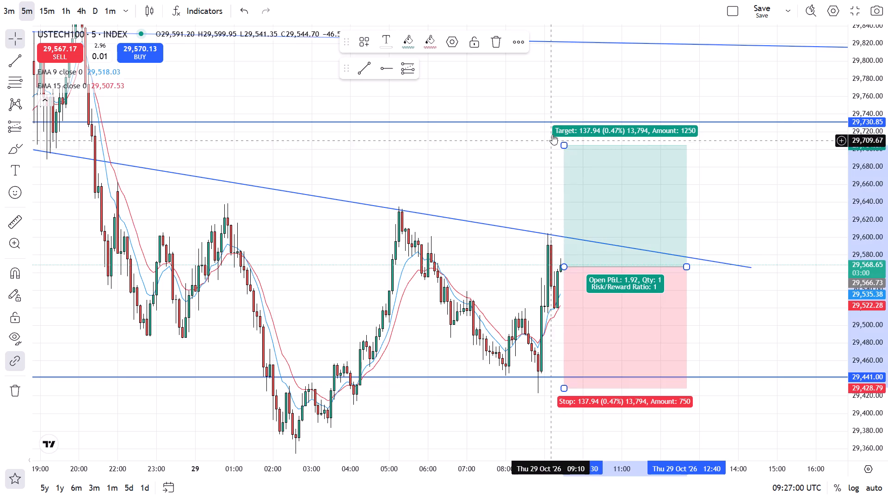
Set the long position's target to about 29,636, near the earlier highs, and its stop to about 29,514.
{"action": "left_click_drag", "start_coordinate": [564, 141], "coordinate": [575, 205]}
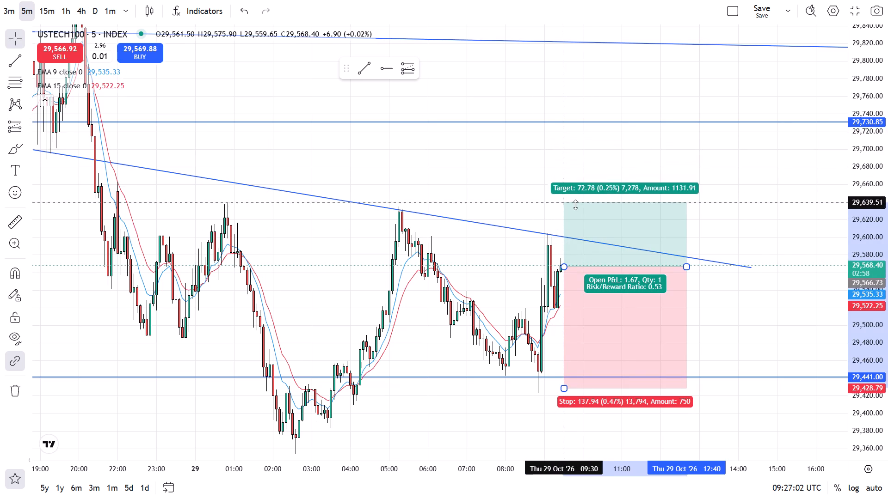
{"action": "left_click_drag", "start_coordinate": [575, 205], "coordinate": [576, 206]}
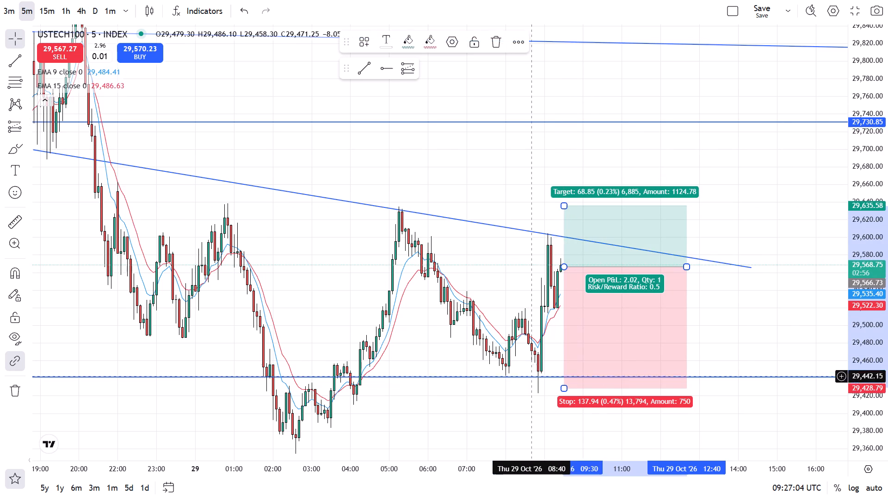
{"action": "left_click_drag", "start_coordinate": [565, 391], "coordinate": [592, 326]}
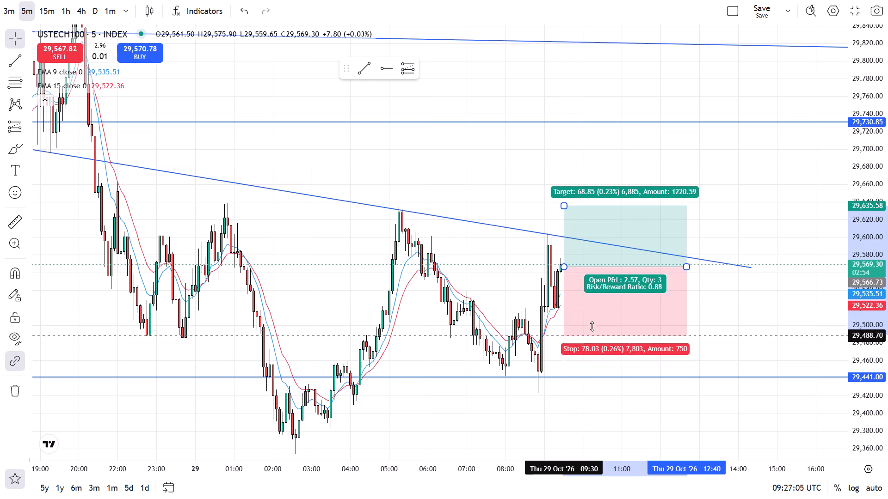
{"action": "left_click_drag", "start_coordinate": [592, 326], "coordinate": [596, 313]}
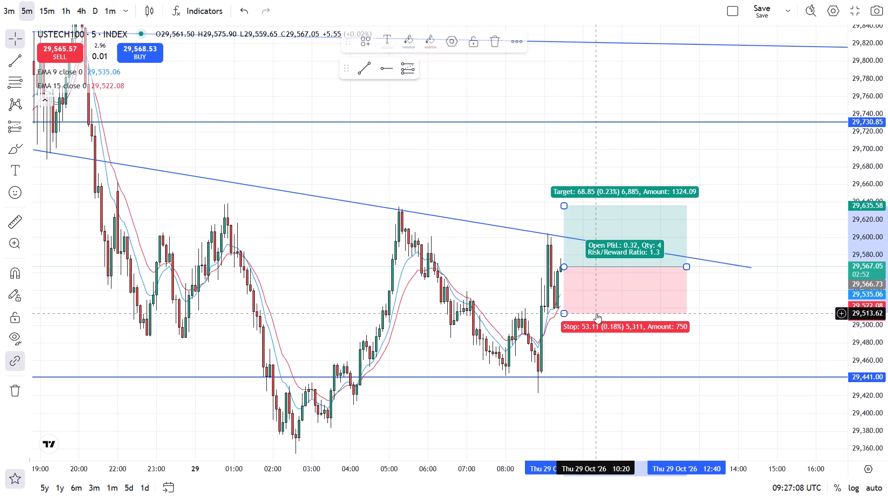
{"action": "left_click_drag", "start_coordinate": [563, 200], "coordinate": [562, 196]}
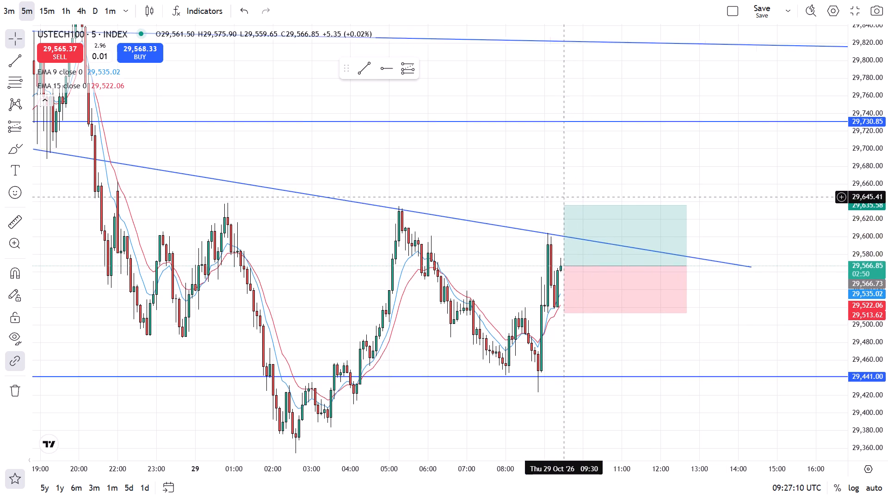
{"action": "left_click_drag", "start_coordinate": [562, 196], "coordinate": [562, 192]}
{"action": "scroll", "coordinate": [490, 194], "scroll_direction": "down", "scroll_amount": 3}
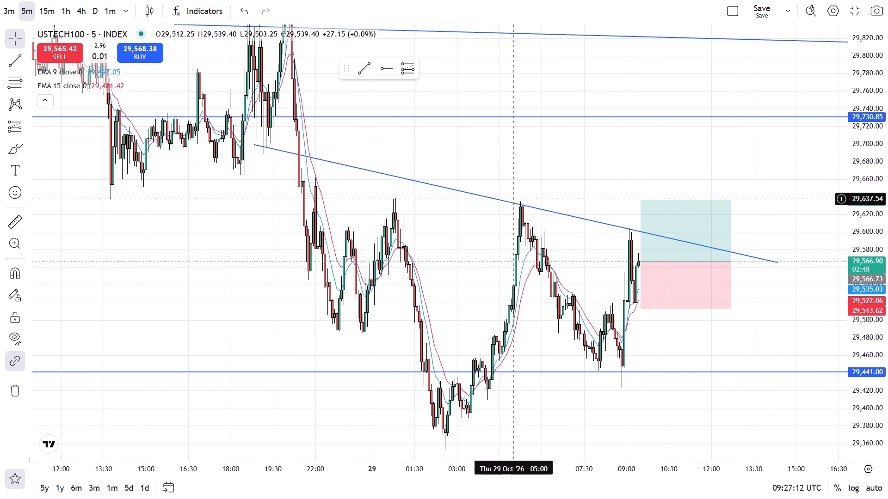
Set the USTECH100 long position's target to about 29,666, above the earlier highs.
{"action": "left_click_drag", "start_coordinate": [641, 199], "coordinate": [644, 190]}
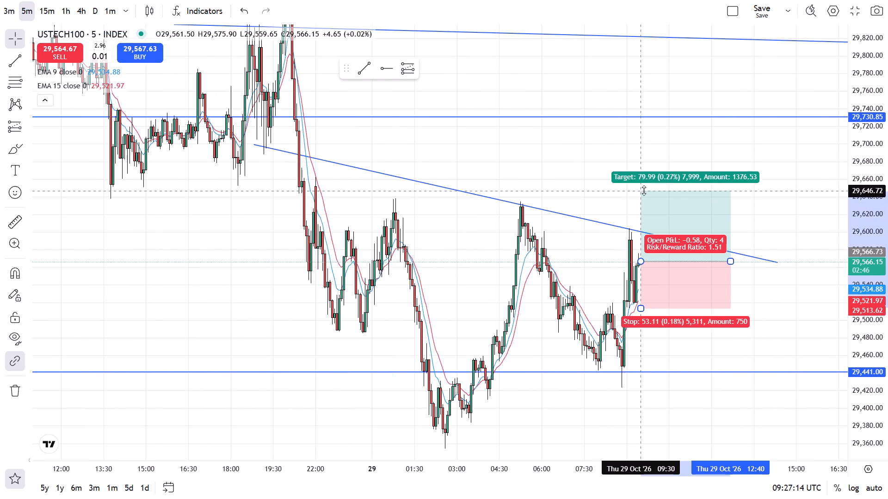
{"action": "left_click_drag", "start_coordinate": [644, 190], "coordinate": [652, 173]}
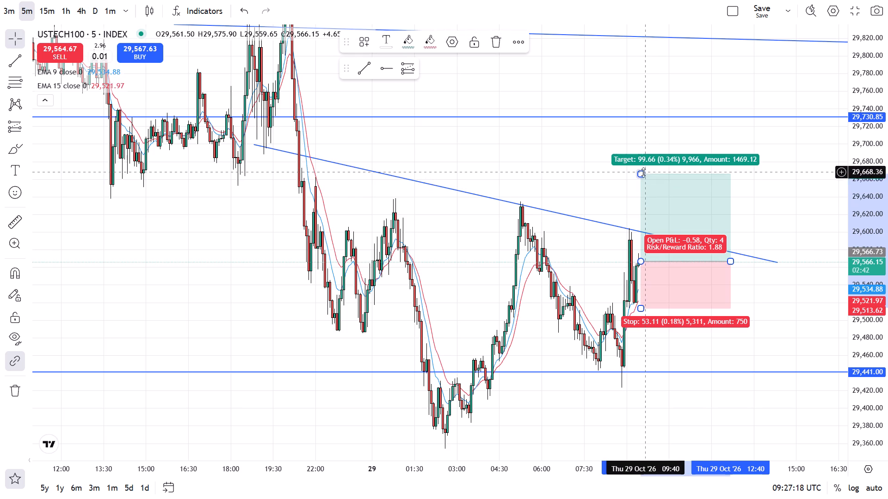
{"action": "left_click", "coordinate": [610, 198]}
Move the long position's entry to about 29,565 at 29 Oct 09:10, and set its stop to about 29,516.
{"action": "left_click_drag", "start_coordinate": [644, 259], "coordinate": [642, 259]}
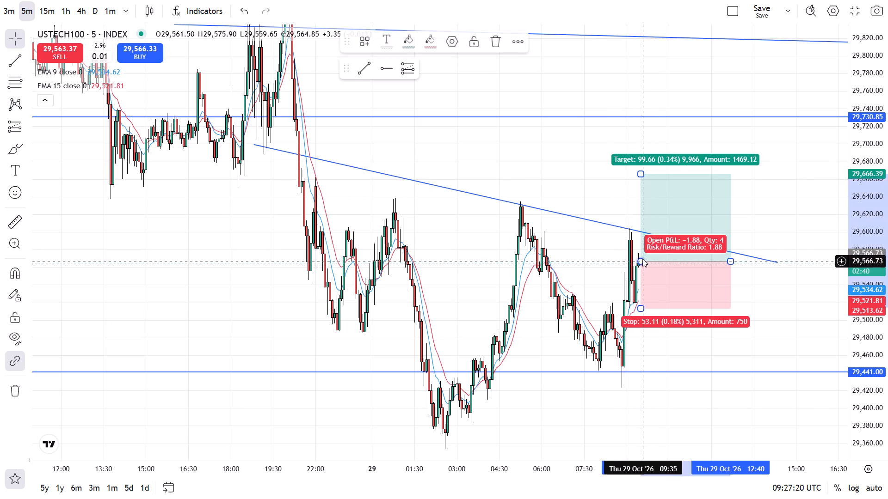
{"action": "left_click_drag", "start_coordinate": [642, 259], "coordinate": [636, 259]}
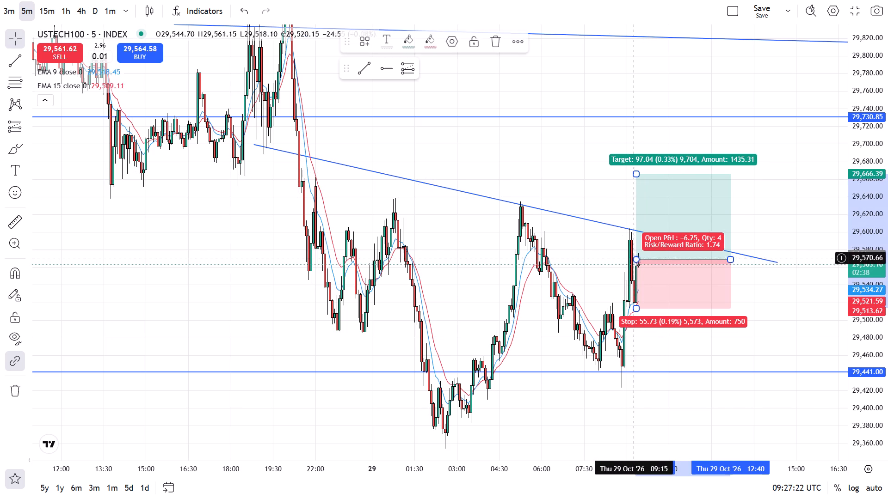
{"action": "left_click", "coordinate": [543, 228]}
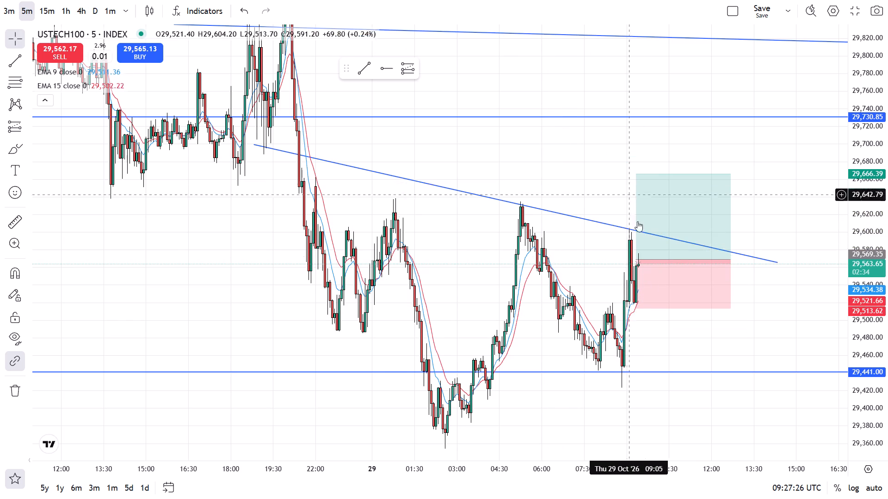
{"action": "left_click", "coordinate": [631, 259]}
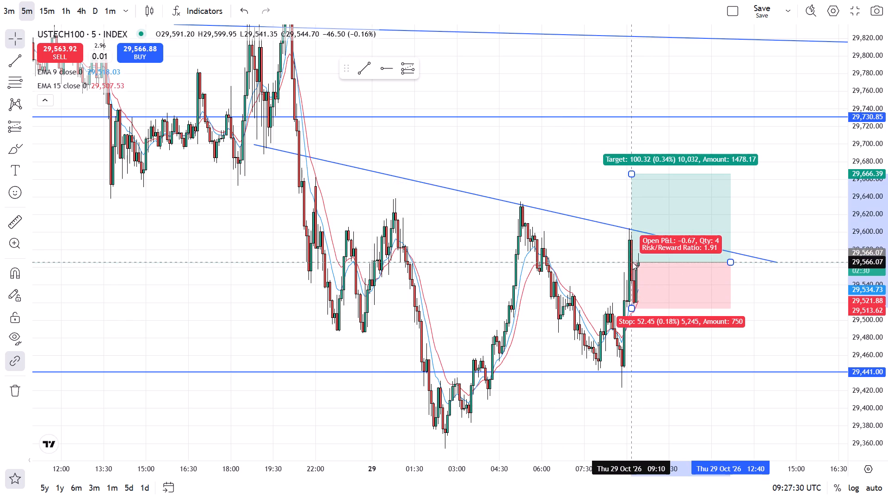
{"action": "left_click", "coordinate": [609, 249]}
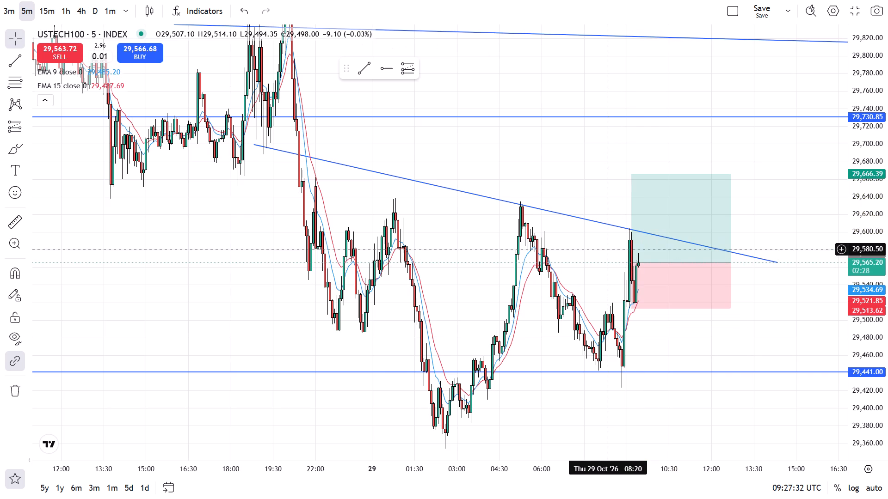
{"action": "left_click", "coordinate": [633, 309]}
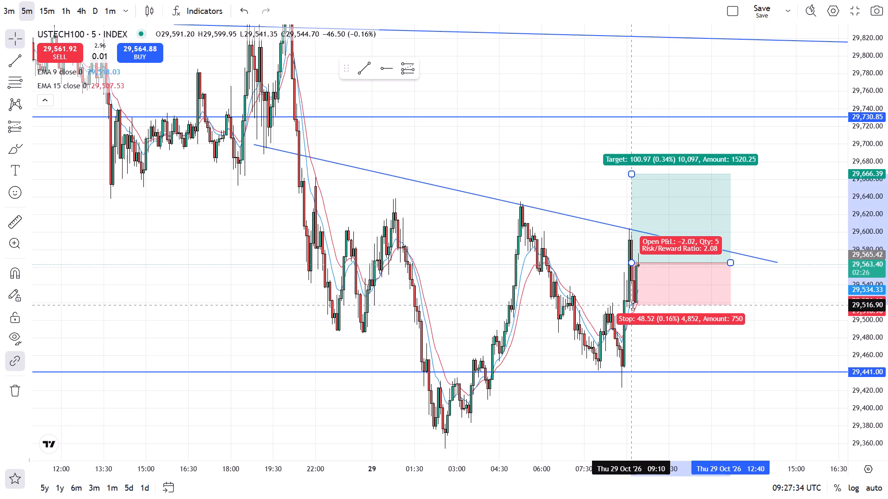
{"action": "left_click", "coordinate": [583, 282]}
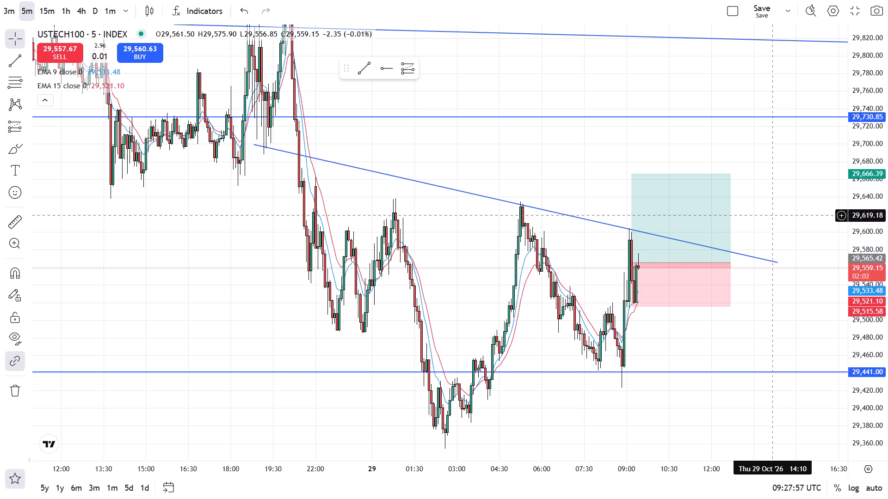
Switch the chart from USTECH100 to XAU/USD and show its recent candles in full screen.
{"action": "scroll", "coordinate": [683, 367], "scroll_direction": "up", "scroll_amount": 3}
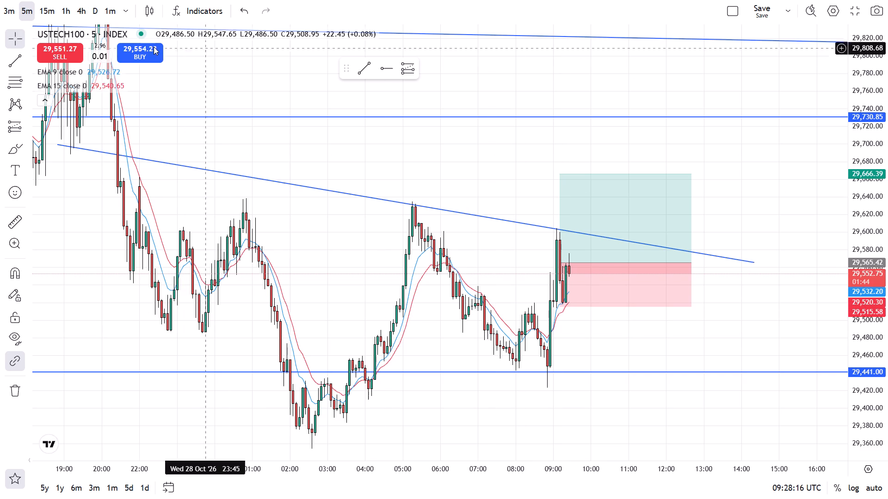
{"action": "left_click", "coordinate": [861, 12]}
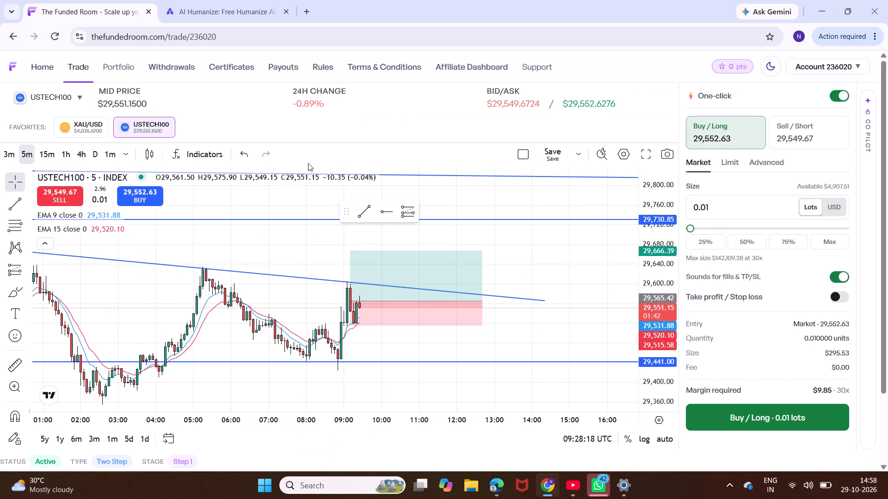
{"action": "left_click", "coordinate": [98, 128]}
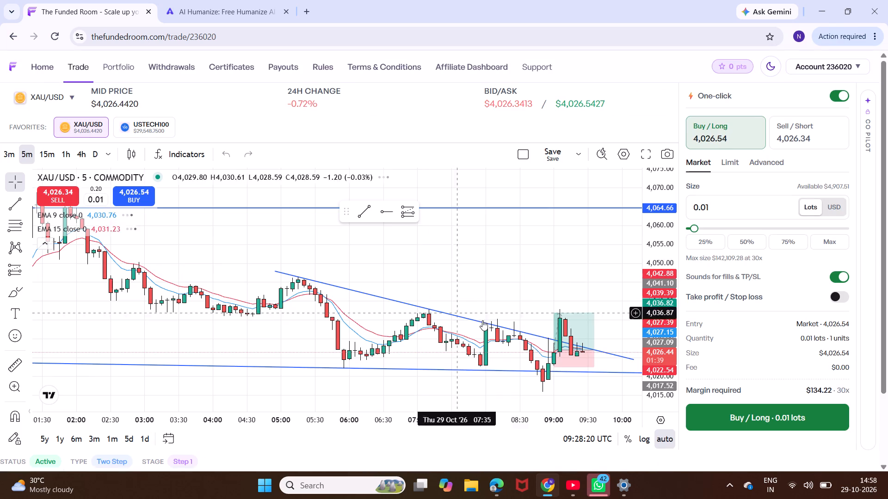
{"action": "scroll", "coordinate": [645, 309], "scroll_direction": "up", "scroll_amount": 3}
{"action": "left_click", "coordinate": [640, 149]}
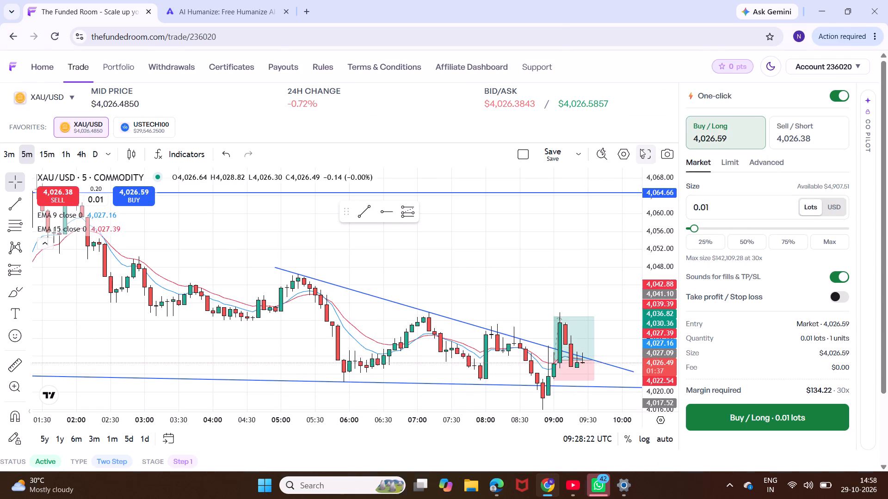
{"action": "scroll", "coordinate": [652, 253], "scroll_direction": "up", "scroll_amount": 4}
{"action": "left_click_drag", "start_coordinate": [685, 253], "coordinate": [664, 192]}
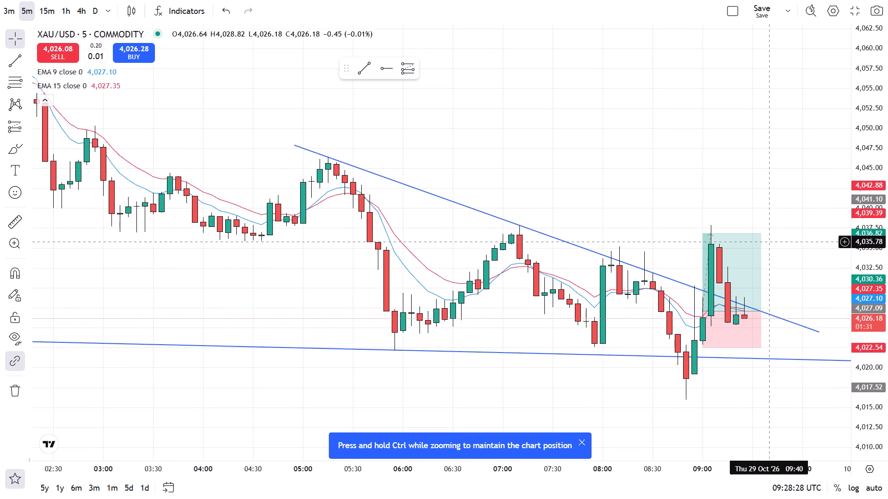
Shorten the long position projection on XAU/USD so that it ends at 29 Oct 09:15.
{"action": "left_click", "coordinate": [761, 313]}
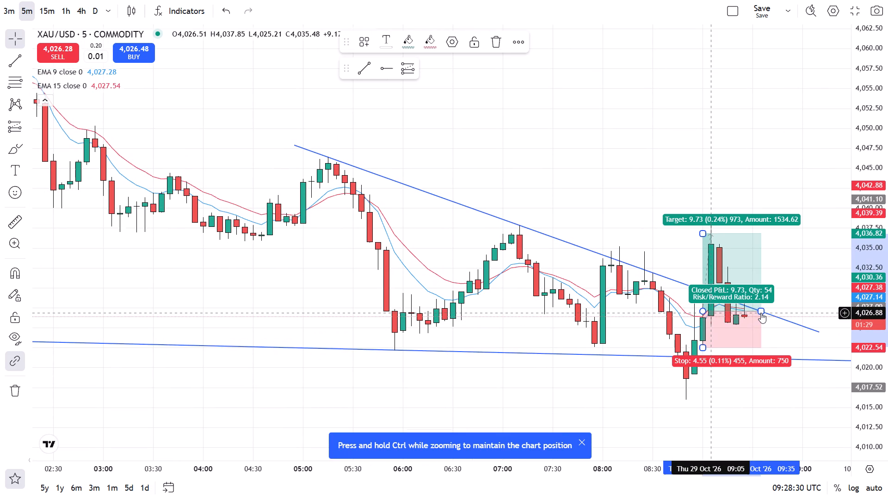
{"action": "left_click_drag", "start_coordinate": [761, 313], "coordinate": [727, 320]}
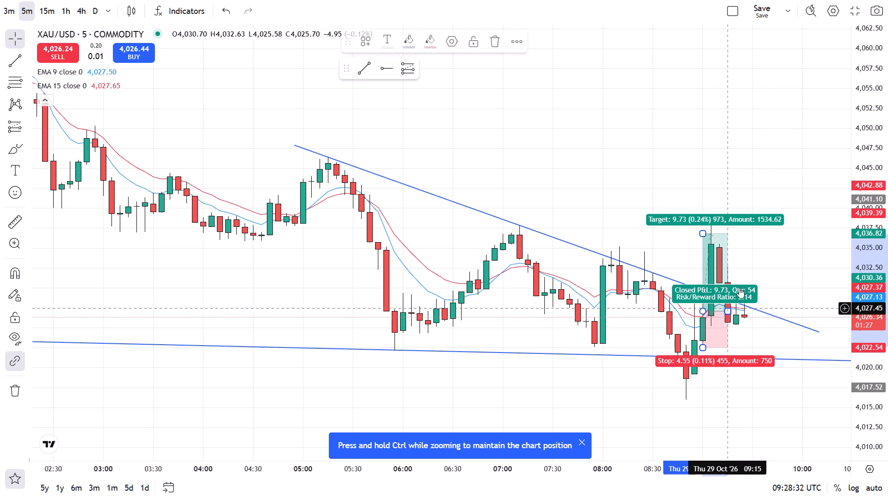
{"action": "left_click", "coordinate": [769, 280]}
Check XAU/USD on the 3-minute timeframe, then leave full screen, set the chart to 15 minutes and reload the trading page.
{"action": "scroll", "coordinate": [769, 280], "scroll_direction": "up", "scroll_amount": 3}
{"action": "left_click", "coordinate": [0, 0]}
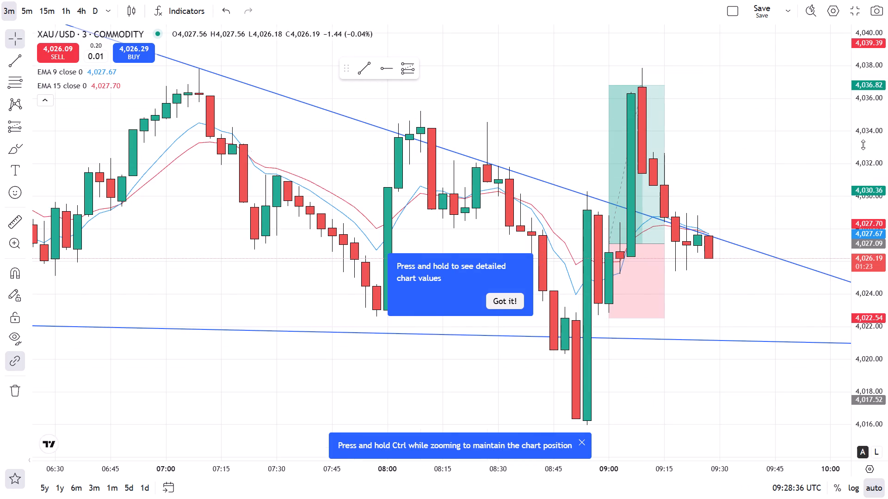
{"action": "left_click", "coordinate": [847, 6]}
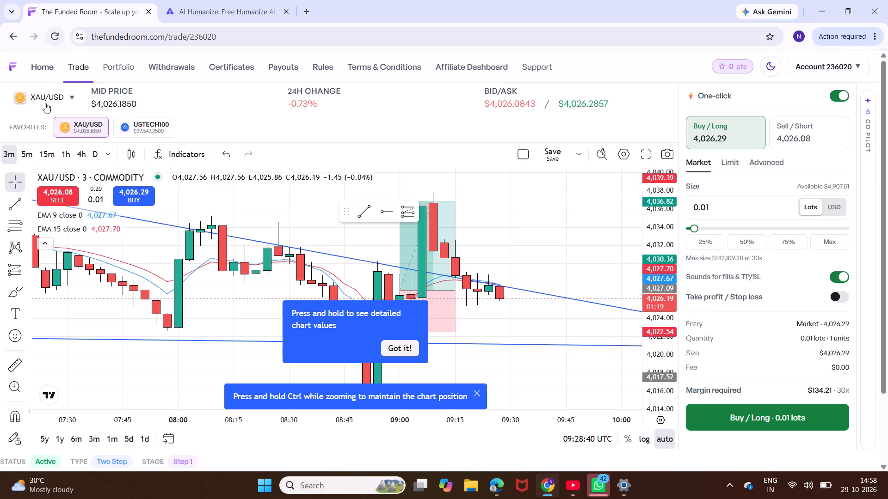
{"action": "left_click", "coordinate": [48, 149]}
{"action": "left_click", "coordinate": [58, 44]}
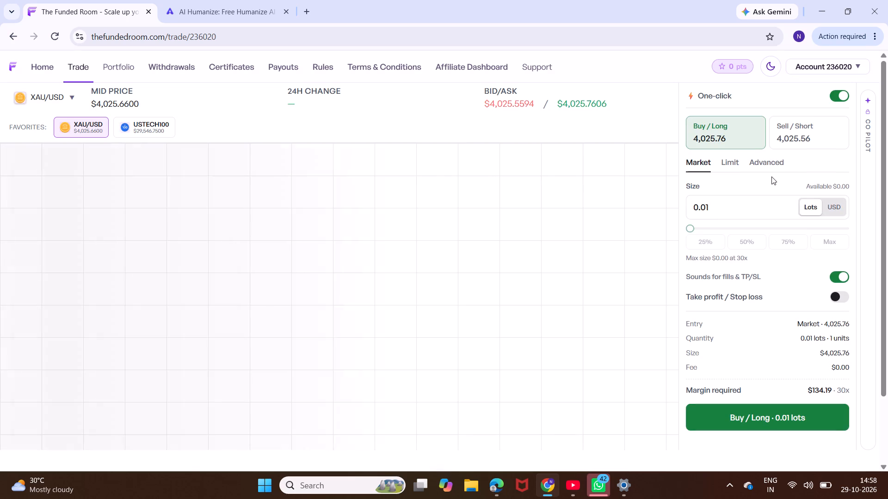
Open a short market trade on XAU/USD sized at 25%, for 0.08 lots.
{"action": "left_click", "coordinate": [783, 140]}
{"action": "left_click", "coordinate": [704, 241]}
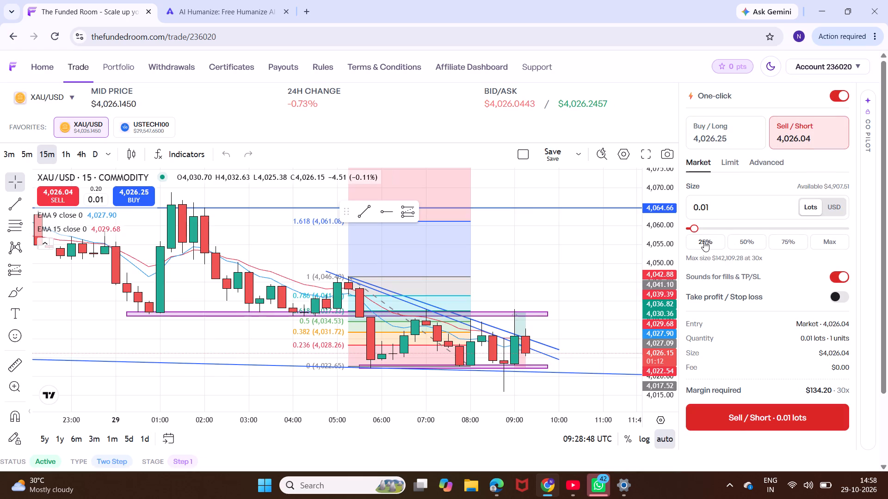
{"action": "left_click", "coordinate": [754, 417]}
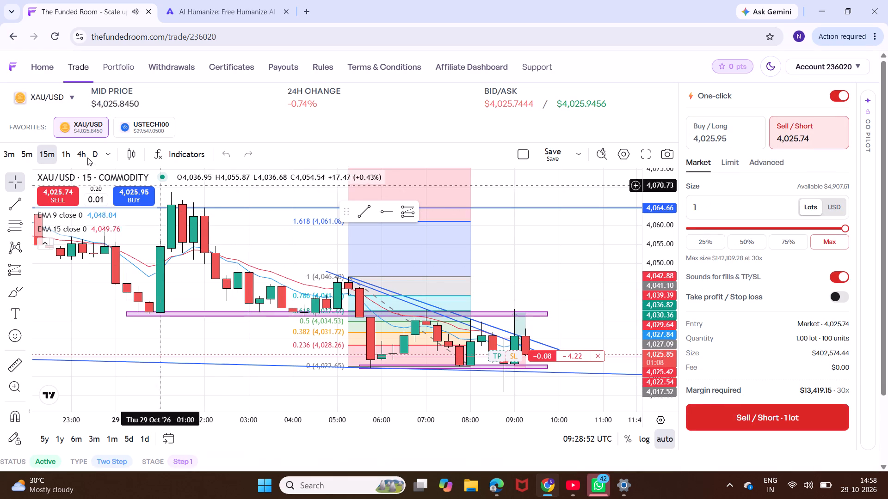
Set the XAU/USD chart to the 3-minute timeframe and show it in full screen.
{"action": "left_click", "coordinate": [20, 144]}
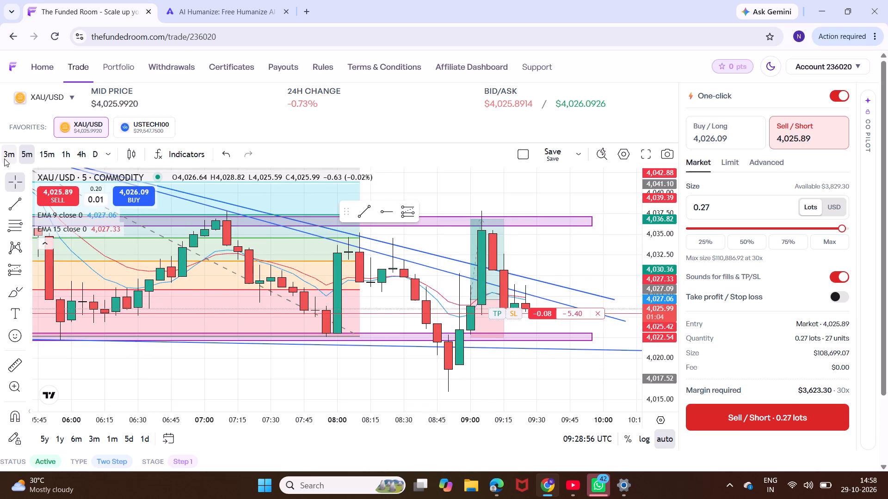
{"action": "left_click", "coordinate": [4, 158]}
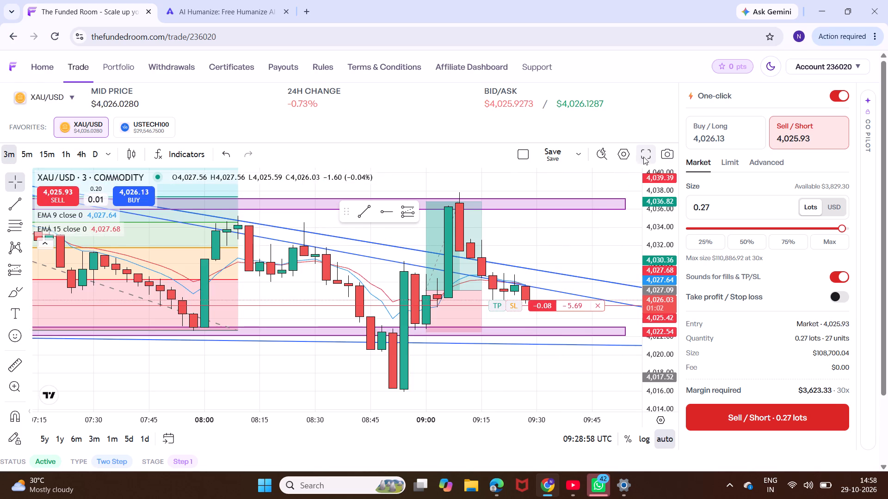
{"action": "left_click", "coordinate": [639, 157]}
Attach a stop loss to the open XAU/USD short at about 4,029.02, above the entry.
{"action": "scroll", "coordinate": [740, 250], "scroll_direction": "up", "scroll_amount": 5}
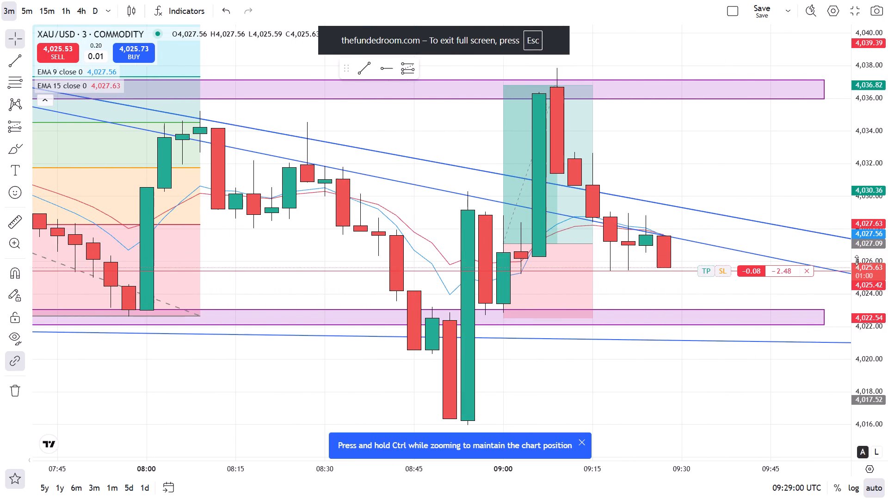
{"action": "left_click_drag", "start_coordinate": [857, 263], "coordinate": [860, 180]}
{"action": "scroll", "coordinate": [604, 258], "scroll_direction": "down", "scroll_amount": 5}
{"action": "left_click_drag", "start_coordinate": [773, 176], "coordinate": [626, 184]}
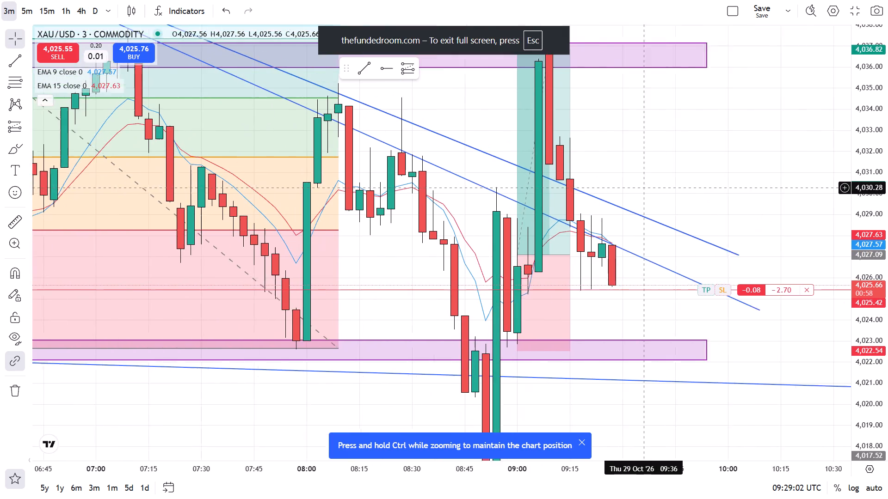
{"action": "left_click_drag", "start_coordinate": [626, 184], "coordinate": [607, 155]}
{"action": "left_click_drag", "start_coordinate": [868, 167], "coordinate": [861, 281]}
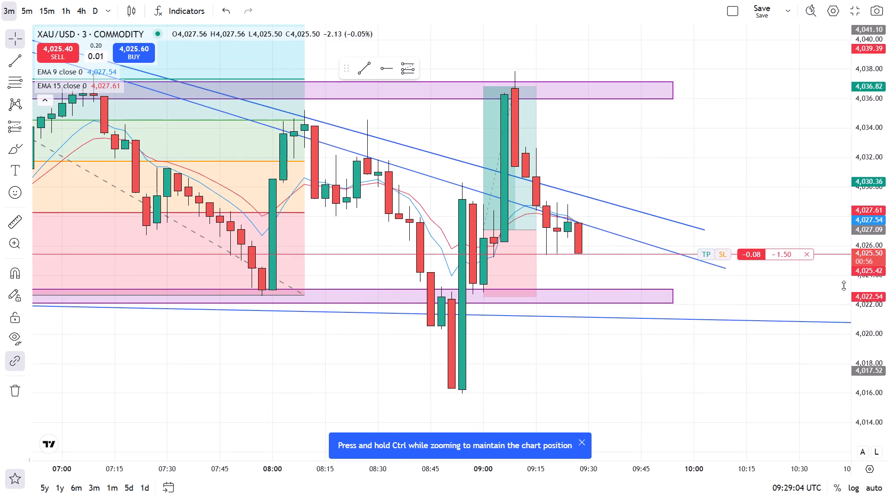
{"action": "scroll", "coordinate": [519, 280], "scroll_direction": "down", "scroll_amount": 5}
{"action": "left_click_drag", "start_coordinate": [668, 356], "coordinate": [507, 290]}
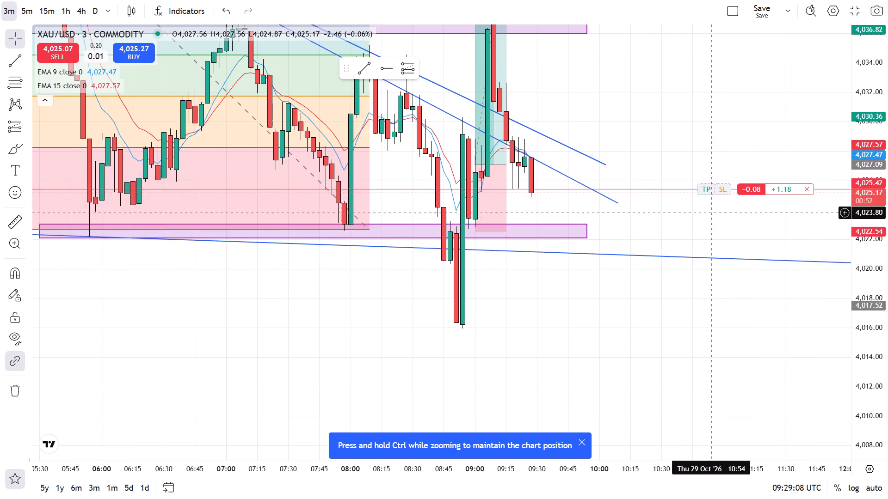
{"action": "left_click_drag", "start_coordinate": [723, 187], "coordinate": [725, 136]}
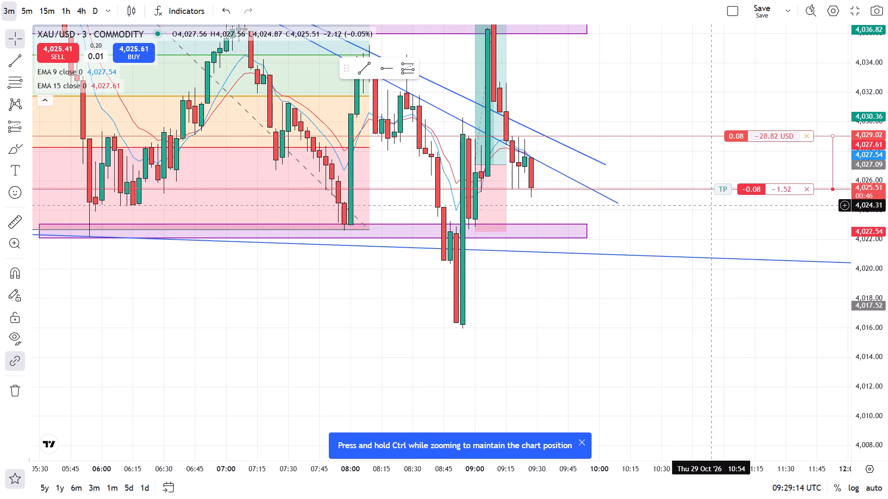
Attach a take profit to the open XAU/USD short at about 4,020.47, below the lower purple zone.
{"action": "scroll", "coordinate": [556, 299], "scroll_direction": "down", "scroll_amount": 2}
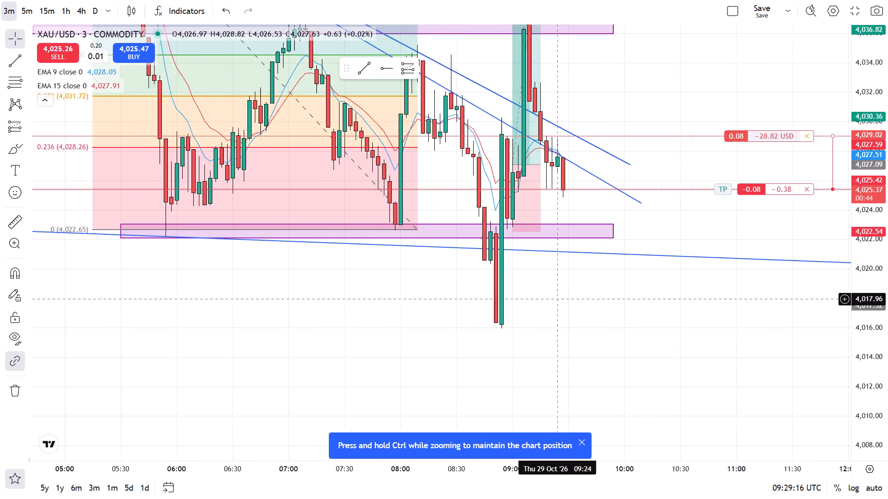
{"action": "scroll", "coordinate": [556, 299], "scroll_direction": "down", "scroll_amount": 3}
{"action": "left_click_drag", "start_coordinate": [511, 307], "coordinate": [434, 288]}
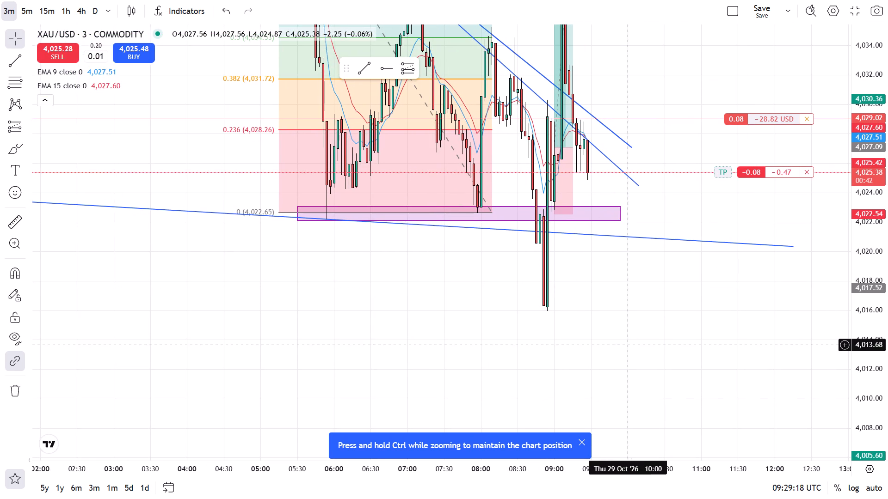
{"action": "left_click_drag", "start_coordinate": [879, 208], "coordinate": [874, 294]}
{"action": "left_click_drag", "start_coordinate": [757, 331], "coordinate": [696, 405]}
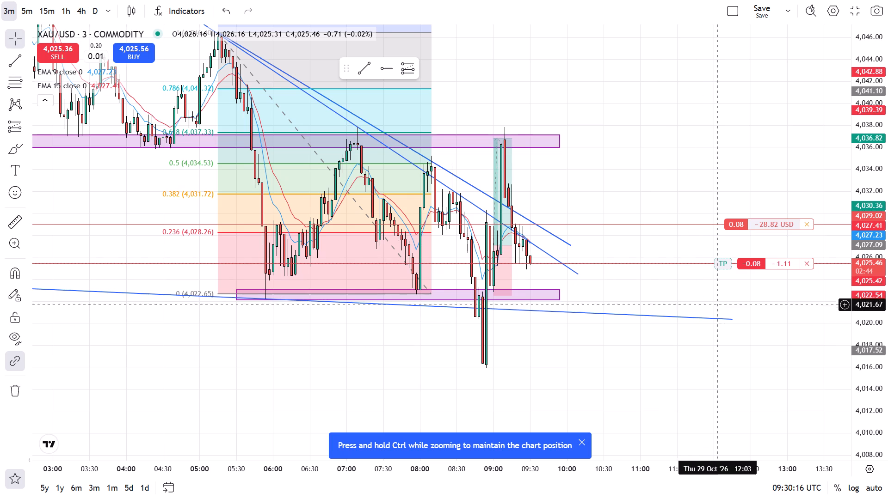
{"action": "left_click_drag", "start_coordinate": [721, 266], "coordinate": [725, 309]}
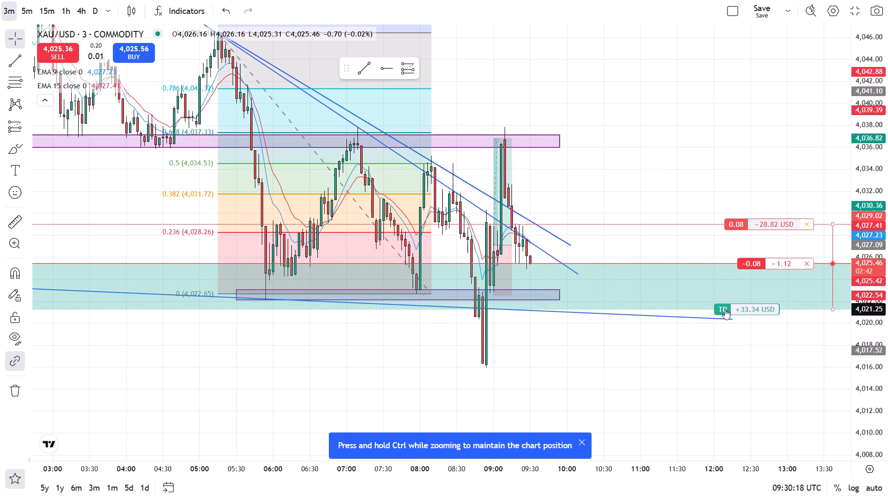
{"action": "left_click_drag", "start_coordinate": [725, 309], "coordinate": [727, 318]}
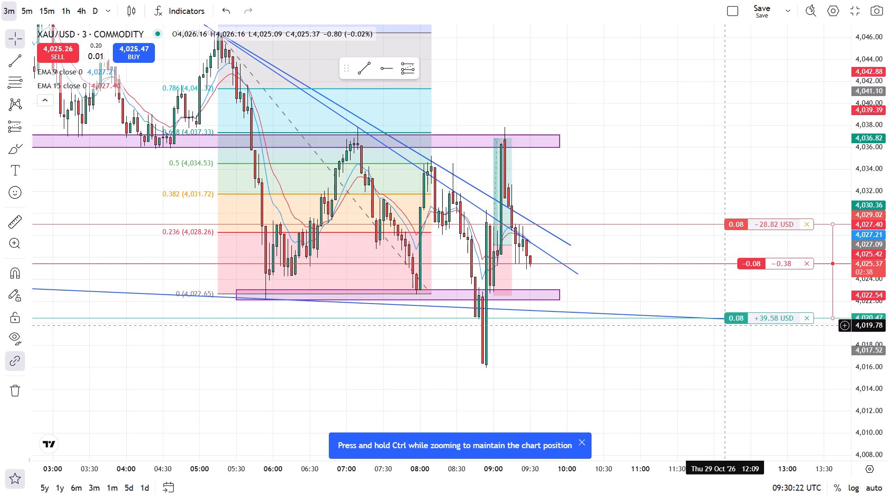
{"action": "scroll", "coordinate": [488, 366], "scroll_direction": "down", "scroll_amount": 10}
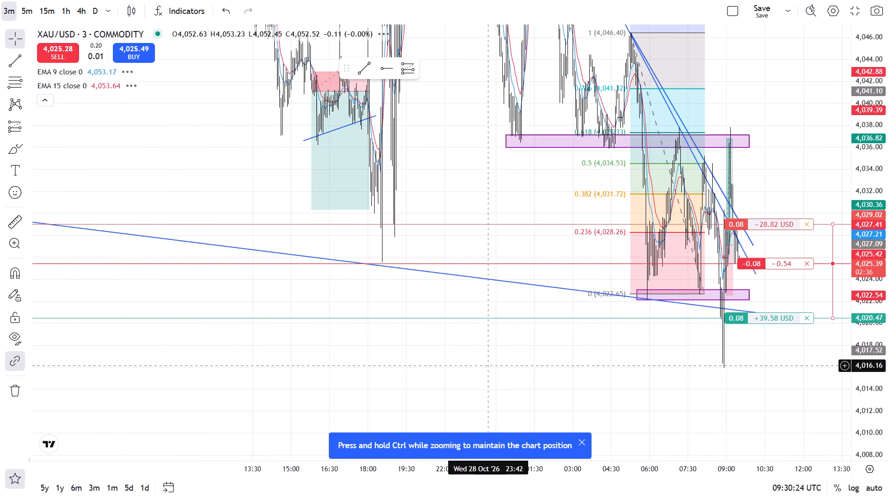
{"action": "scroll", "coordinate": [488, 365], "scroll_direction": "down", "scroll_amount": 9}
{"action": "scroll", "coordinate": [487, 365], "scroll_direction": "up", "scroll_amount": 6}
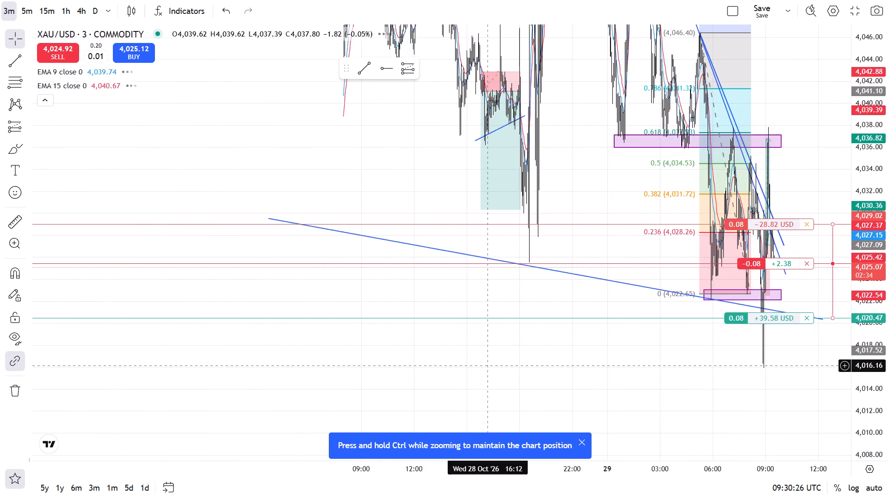
Draw a short position on XAU/USD with entry about 4,025.41, stop about 4,028.98 and target about 4,018.21.
{"action": "scroll", "coordinate": [487, 365], "scroll_direction": "up", "scroll_amount": 14}
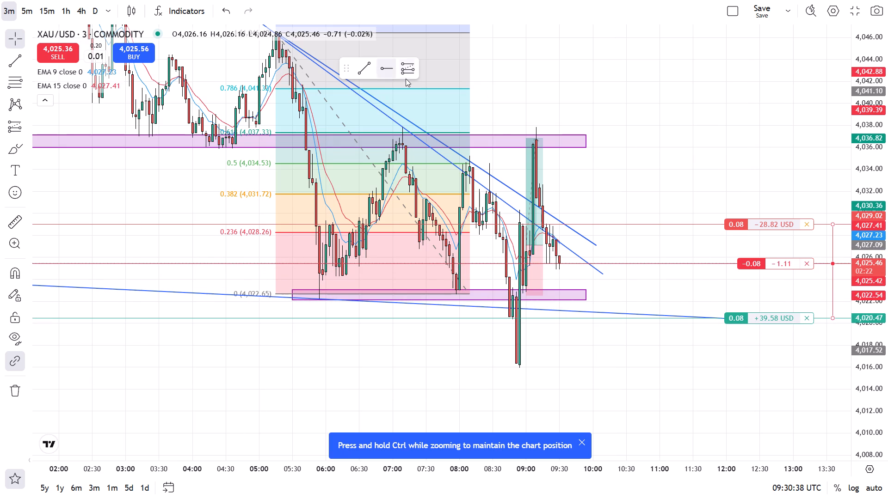
{"action": "left_click", "coordinate": [28, 86]}
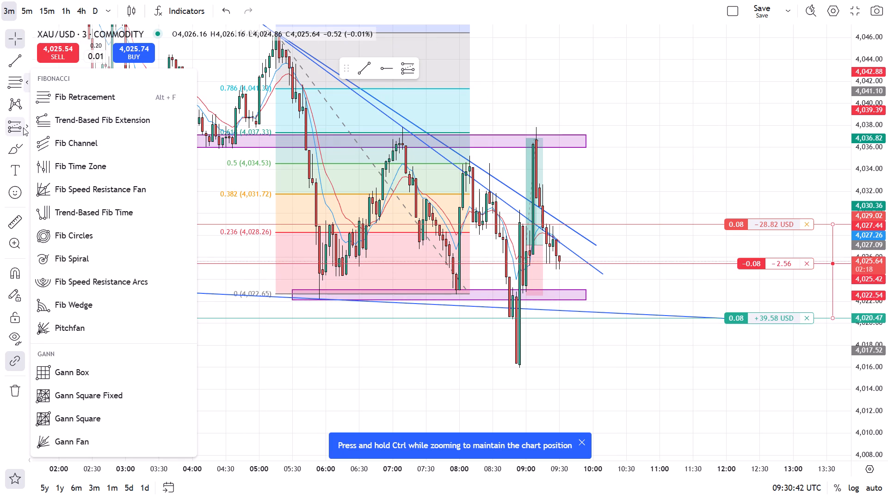
{"action": "left_click", "coordinate": [26, 127]}
{"action": "left_click", "coordinate": [44, 163]}
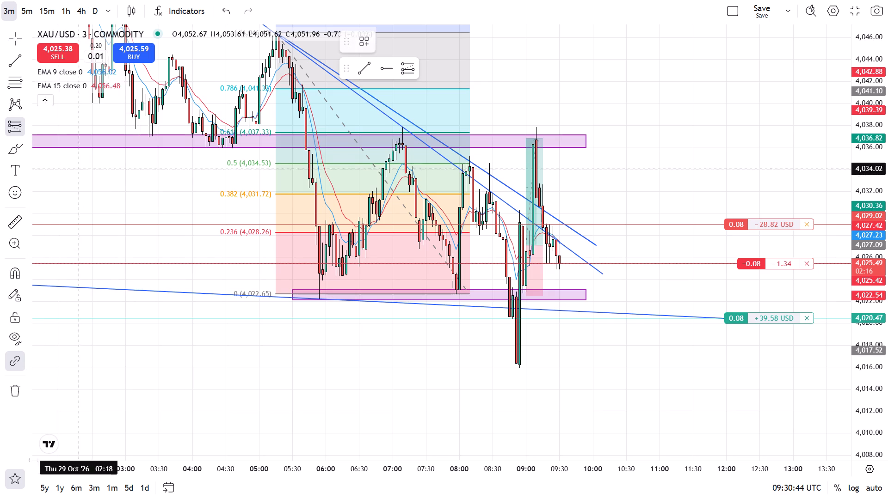
{"action": "left_click", "coordinate": [561, 263]}
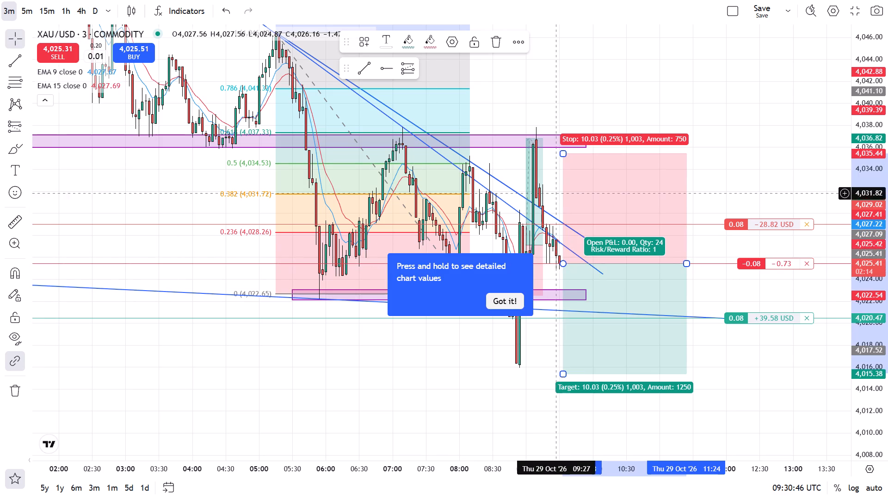
{"action": "left_click_drag", "start_coordinate": [559, 155], "coordinate": [560, 224]}
{"action": "left_click_drag", "start_coordinate": [564, 375], "coordinate": [564, 359]}
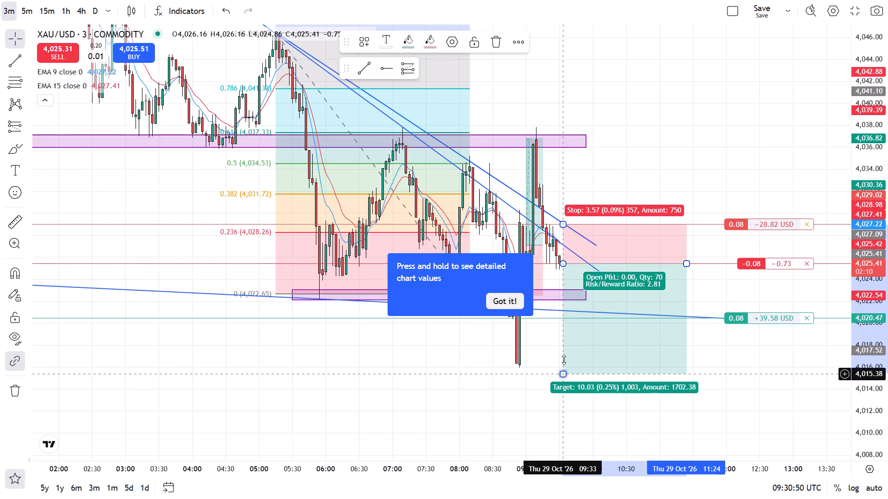
{"action": "left_click_drag", "start_coordinate": [564, 359], "coordinate": [567, 343]}
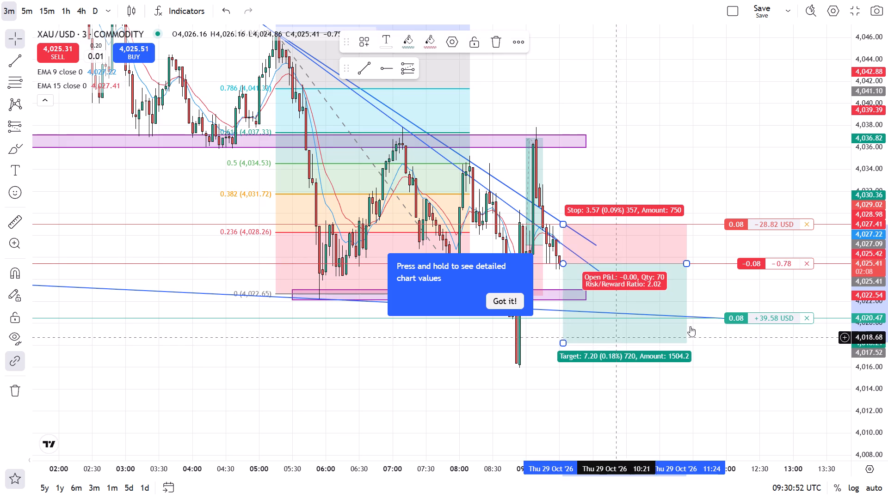
Lower the open XAU/USD short's take profit to about 4,018.26, near the drawn position's target, and dismiss the chart tip.
{"action": "left_click_drag", "start_coordinate": [746, 321], "coordinate": [743, 342]}
{"action": "left_click", "coordinate": [709, 361]}
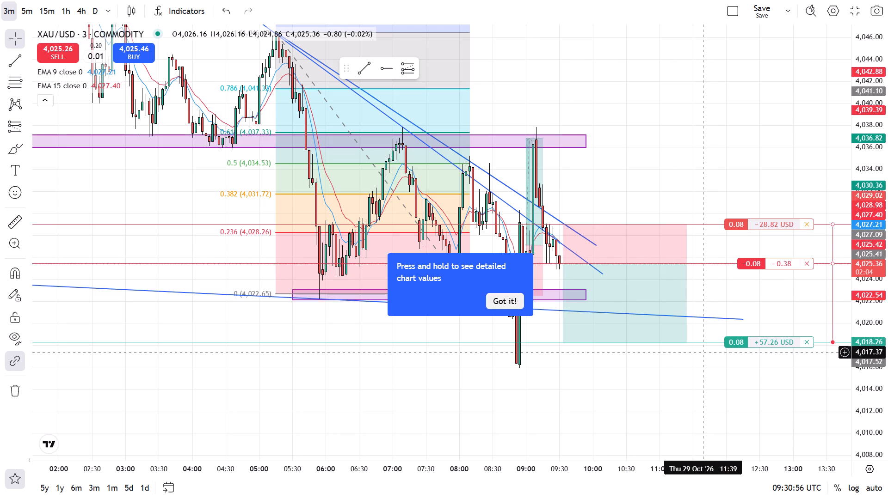
{"action": "left_click", "coordinate": [423, 332]}
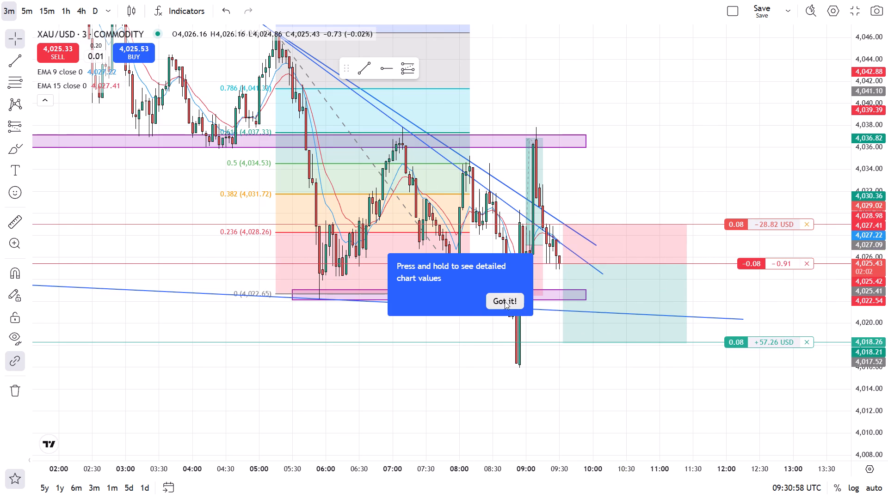
{"action": "left_click", "coordinate": [505, 301]}
Shift the short position drawing's entry point to about 4,025.35 at 09:24, in line with the latest candles.
{"action": "scroll", "coordinate": [413, 334], "scroll_direction": "down", "scroll_amount": 4}
{"action": "left_click_drag", "start_coordinate": [529, 390], "coordinate": [393, 381]}
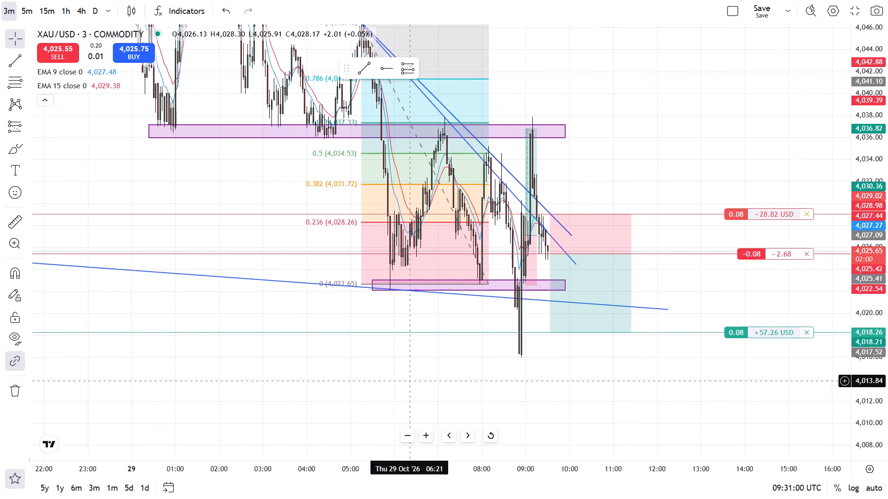
{"action": "left_click_drag", "start_coordinate": [393, 381], "coordinate": [356, 380]}
{"action": "left_click_drag", "start_coordinate": [498, 255], "coordinate": [491, 254]}
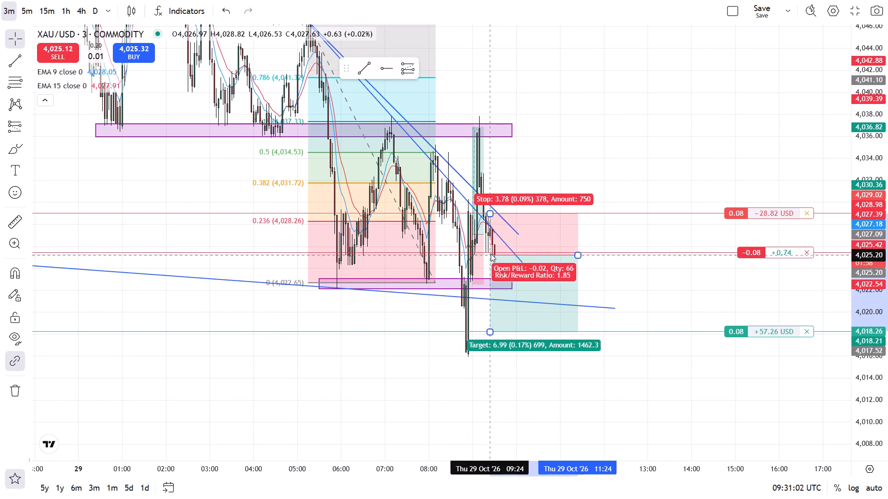
{"action": "left_click_drag", "start_coordinate": [491, 254], "coordinate": [491, 253]}
{"action": "left_click", "coordinate": [610, 194]}
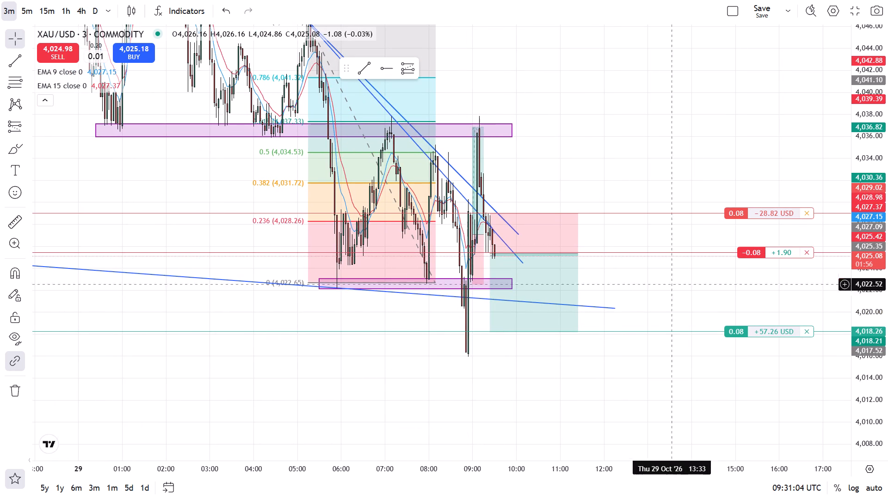
{"action": "left_click", "coordinate": [701, 300]}
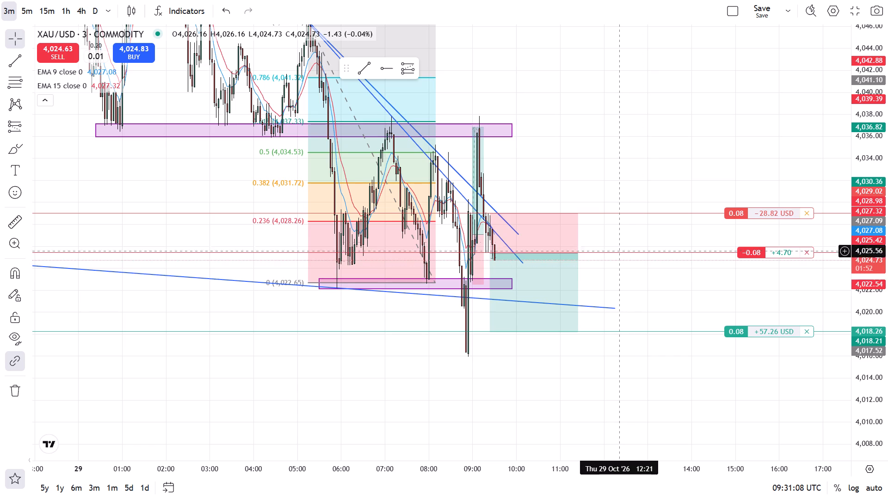
Examine the 3-minute XAU/USD price action around the open short, its stop and target, the purple zones and the trendlines.
{"action": "scroll", "coordinate": [621, 213], "scroll_direction": "up", "scroll_amount": 3}
{"action": "left_click_drag", "start_coordinate": [539, 176], "coordinate": [555, 170]}
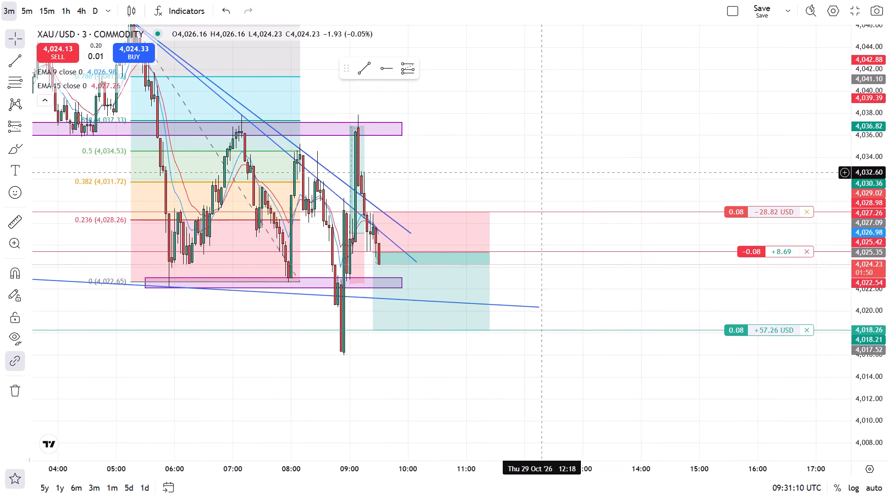
{"action": "left_click_drag", "start_coordinate": [555, 170], "coordinate": [621, 169]}
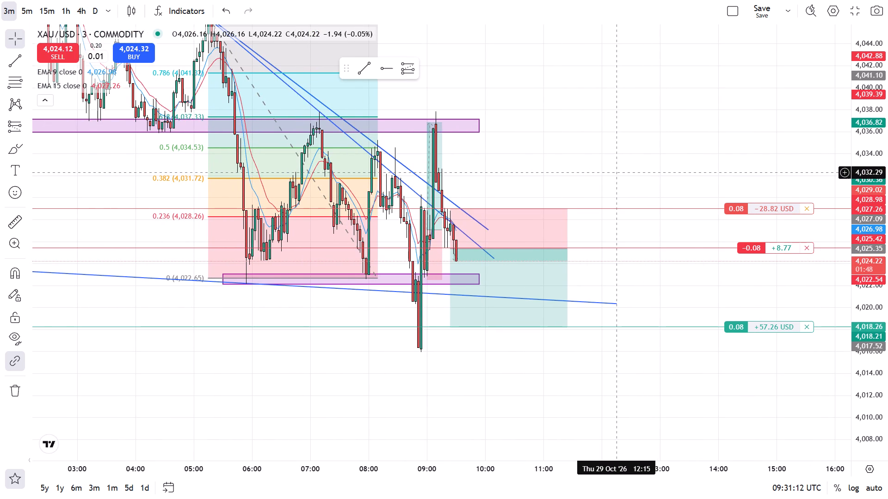
{"action": "left_click_drag", "start_coordinate": [559, 171], "coordinate": [561, 169]}
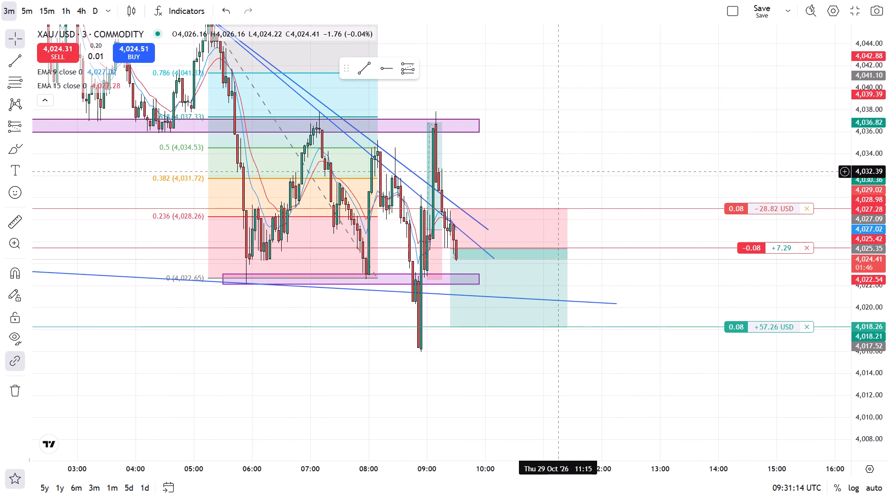
{"action": "left_click_drag", "start_coordinate": [561, 169], "coordinate": [685, 160]}
{"action": "left_click", "coordinate": [856, 9]}
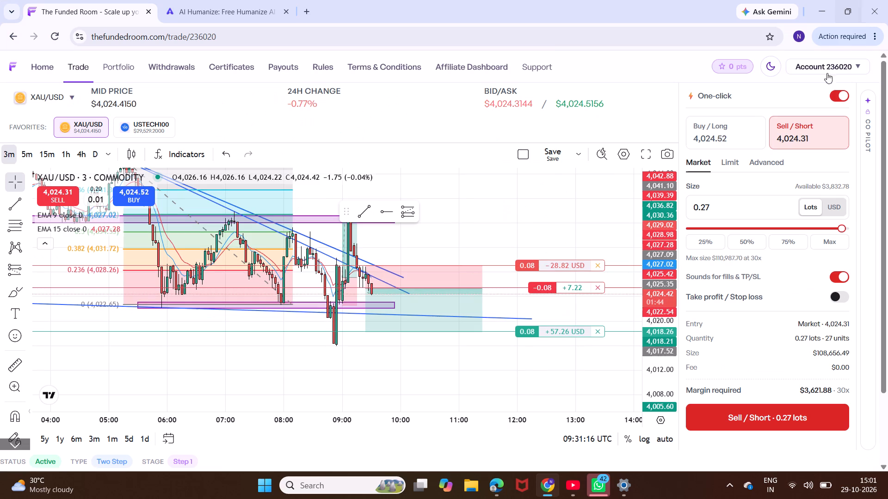
{"action": "scroll", "coordinate": [501, 254], "scroll_direction": "down", "scroll_amount": 4}
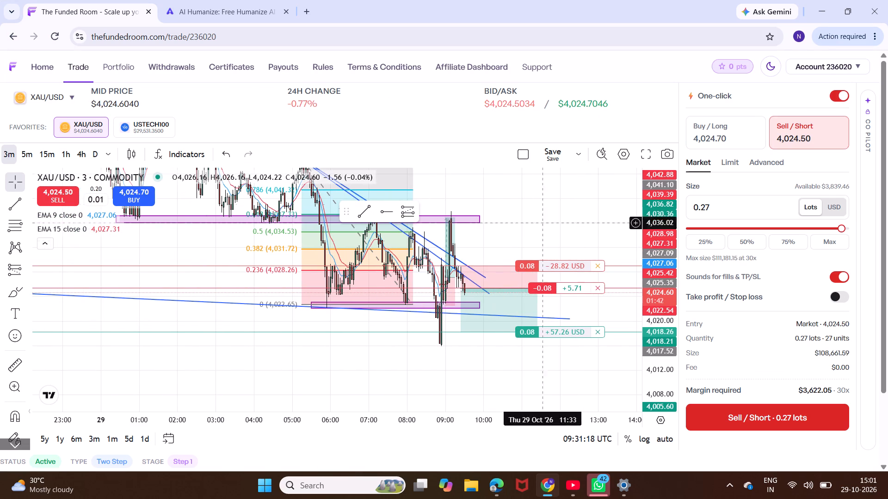
{"action": "left_click", "coordinate": [645, 153]}
{"action": "scroll", "coordinate": [751, 176], "scroll_direction": "up", "scroll_amount": 4}
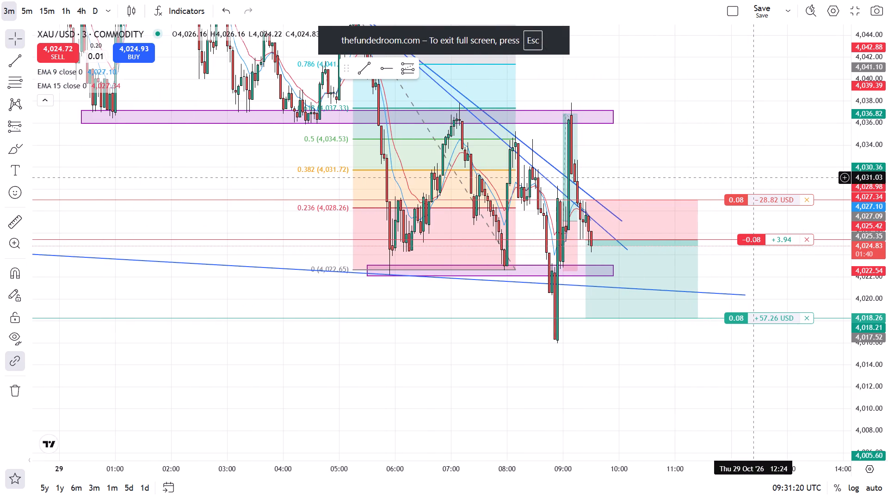
{"action": "scroll", "coordinate": [663, 172], "scroll_direction": "up", "scroll_amount": 3}
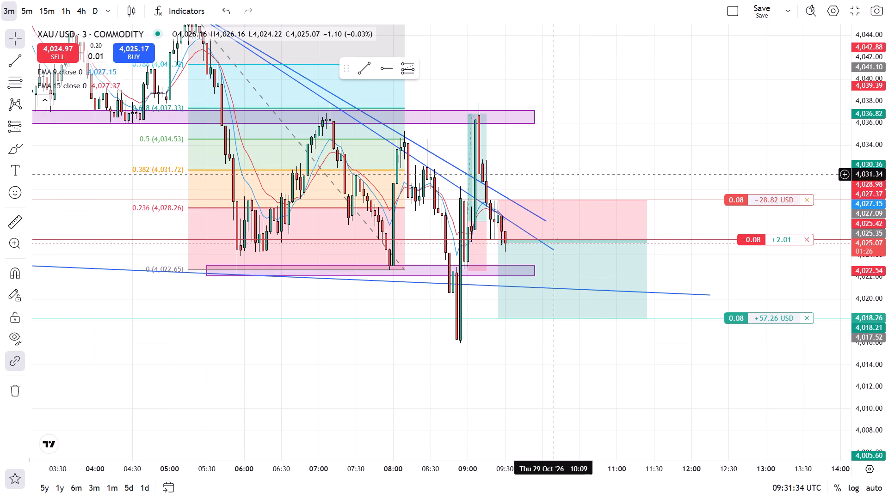
{"action": "scroll", "coordinate": [492, 189], "scroll_direction": "up", "scroll_amount": 3}
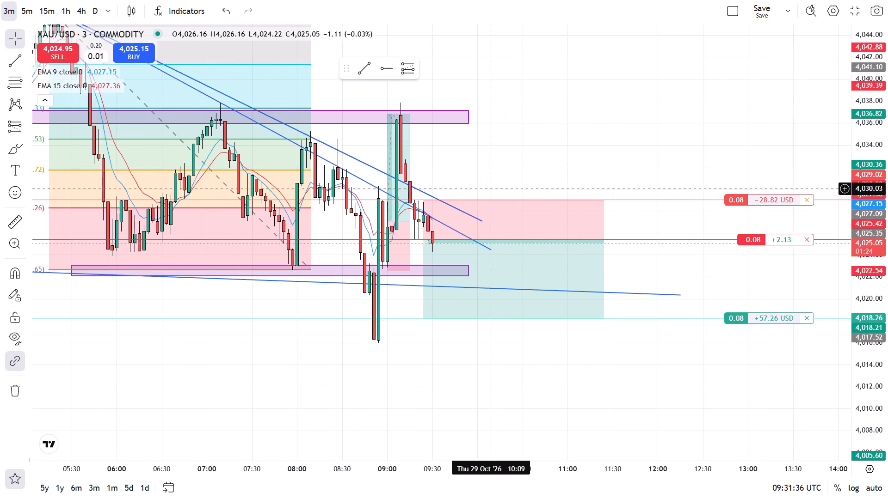
{"action": "left_click_drag", "start_coordinate": [477, 176], "coordinate": [588, 212]}
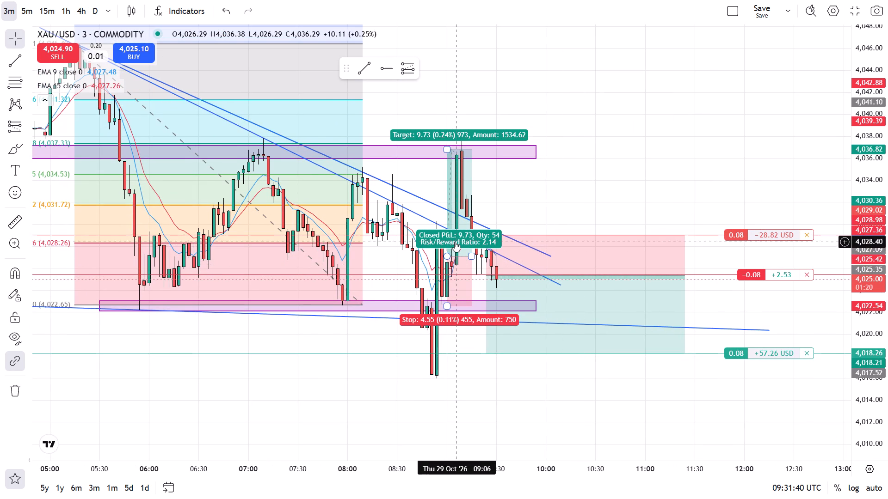
{"action": "scroll", "coordinate": [532, 185], "scroll_direction": "up", "scroll_amount": 3}
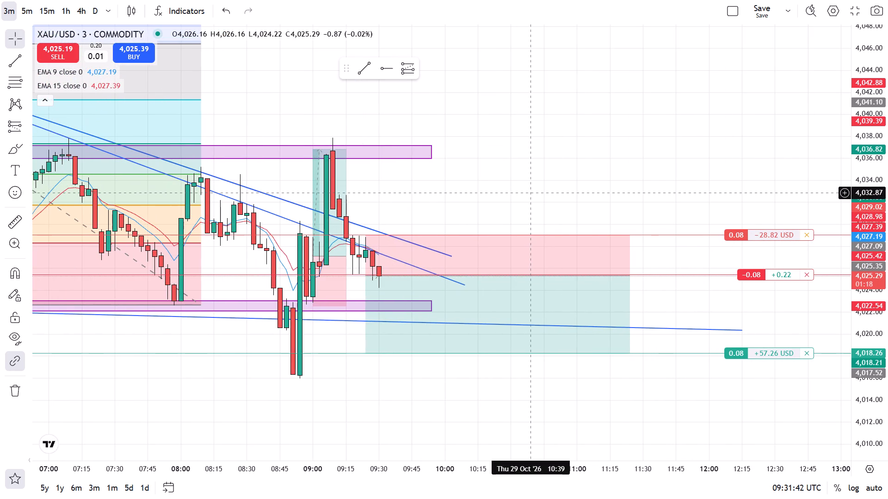
{"action": "scroll", "coordinate": [530, 201], "scroll_direction": "down", "scroll_amount": 11}
{"action": "scroll", "coordinate": [529, 201], "scroll_direction": "up", "scroll_amount": 2}
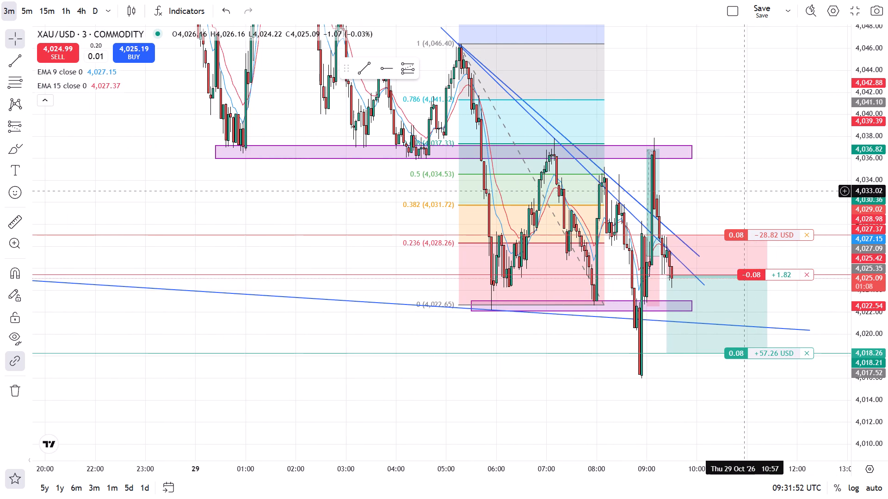
{"action": "scroll", "coordinate": [739, 190], "scroll_direction": "up", "scroll_amount": 3}
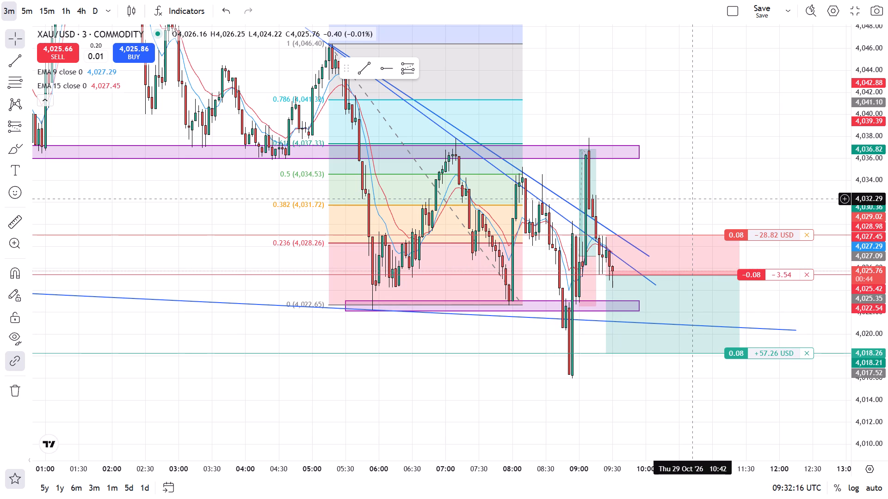
{"action": "scroll", "coordinate": [677, 207], "scroll_direction": "up", "scroll_amount": 3}
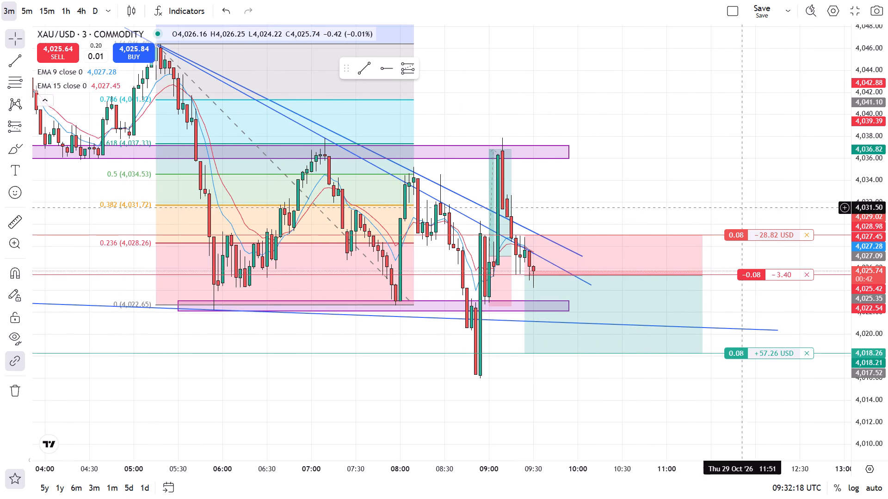
{"action": "left_click_drag", "start_coordinate": [877, 237], "coordinate": [877, 183]}
{"action": "left_click_drag", "start_coordinate": [740, 197], "coordinate": [763, 149]}
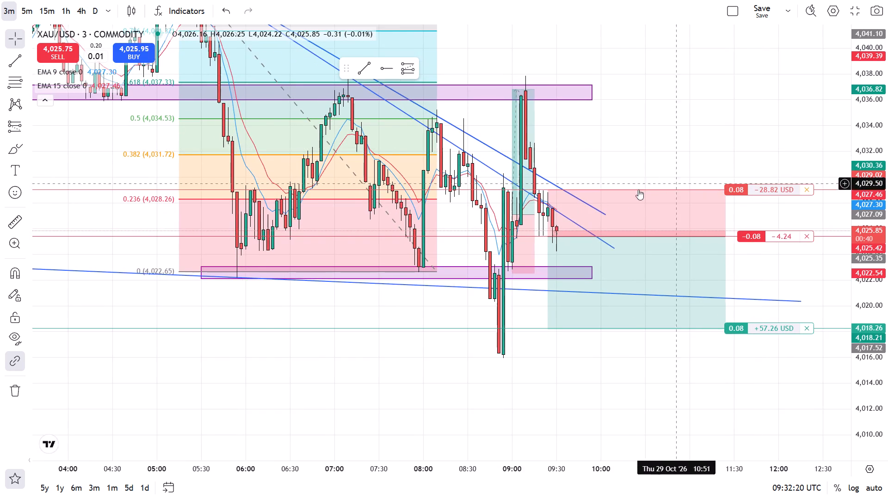
{"action": "scroll", "coordinate": [624, 194], "scroll_direction": "down", "scroll_amount": 4}
{"action": "left_click_drag", "start_coordinate": [714, 126], "coordinate": [619, 193]}
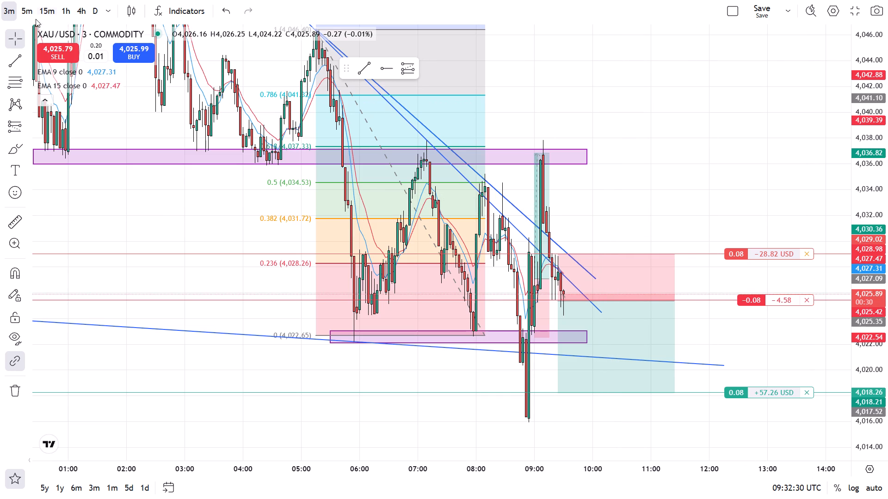
Switch to the USTECH100 5-minute chart and examine price around the planned long, the descending trendline and the 29,441.00 level.
{"action": "left_click", "coordinate": [854, 12]}
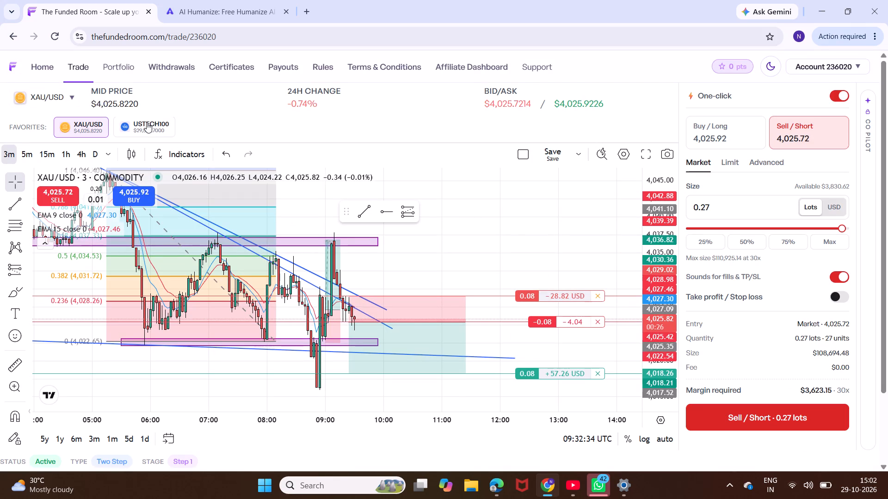
{"action": "left_click", "coordinate": [147, 122]}
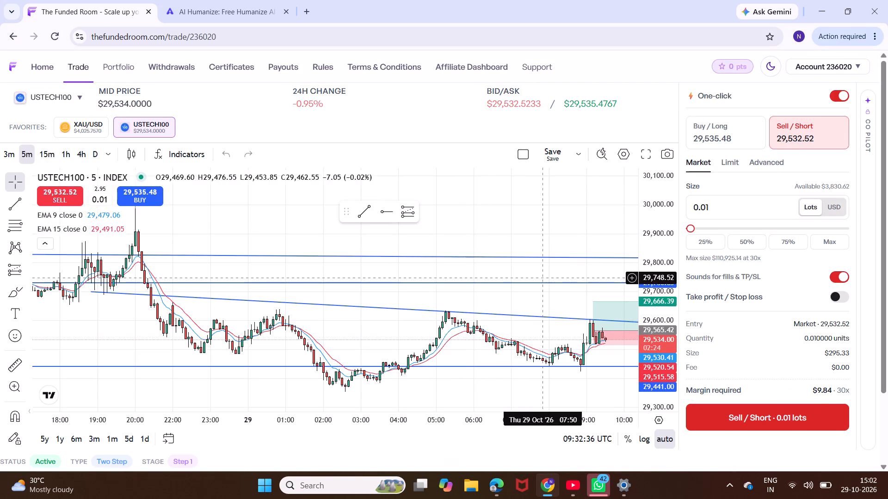
{"action": "scroll", "coordinate": [441, 311], "scroll_direction": "down", "scroll_amount": 4}
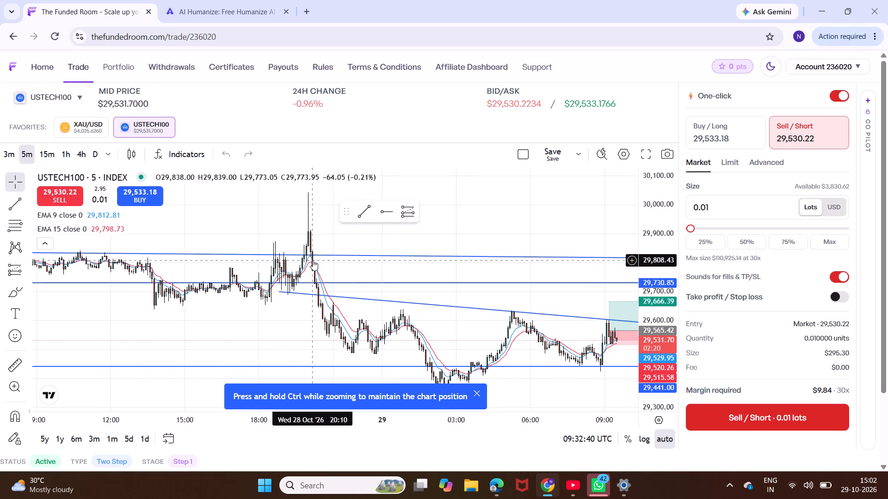
{"action": "scroll", "coordinate": [313, 260], "scroll_direction": "down", "scroll_amount": 4}
{"action": "left_click_drag", "start_coordinate": [457, 231], "coordinate": [402, 255]}
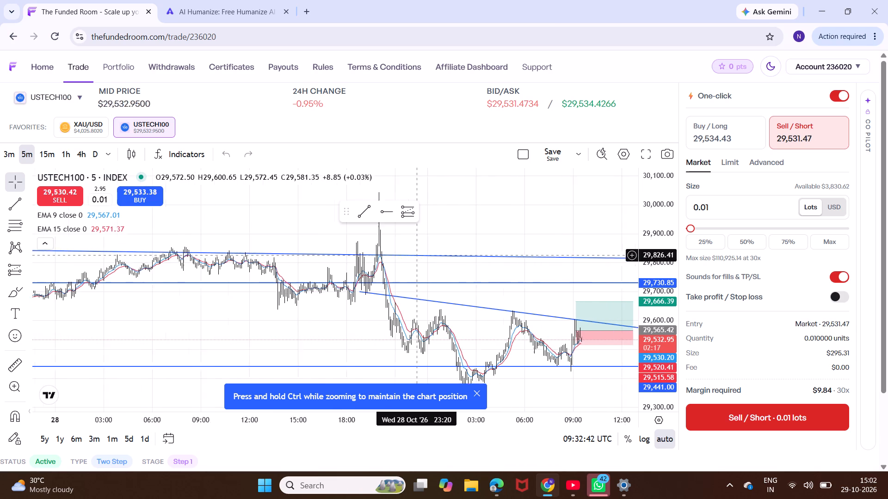
{"action": "left_click_drag", "start_coordinate": [402, 255], "coordinate": [382, 251]}
{"action": "scroll", "coordinate": [493, 313], "scroll_direction": "up", "scroll_amount": 10}
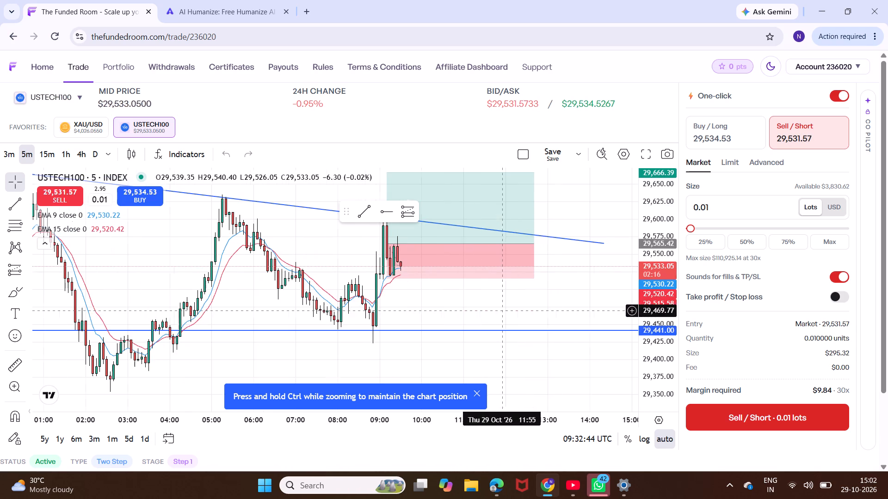
{"action": "left_click_drag", "start_coordinate": [593, 295], "coordinate": [572, 330]}
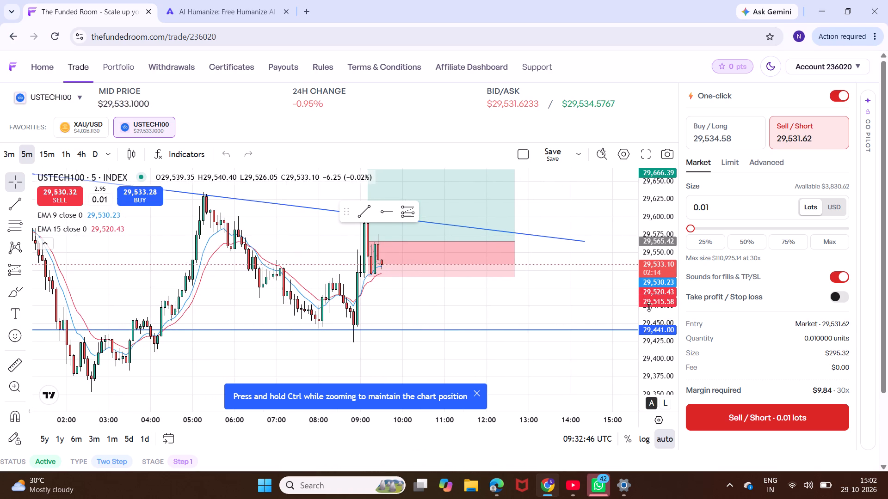
{"action": "left_click_drag", "start_coordinate": [649, 305], "coordinate": [651, 291]}
{"action": "scroll", "coordinate": [523, 293], "scroll_direction": "down", "scroll_amount": 3}
{"action": "left_click_drag", "start_coordinate": [541, 286], "coordinate": [522, 343]}
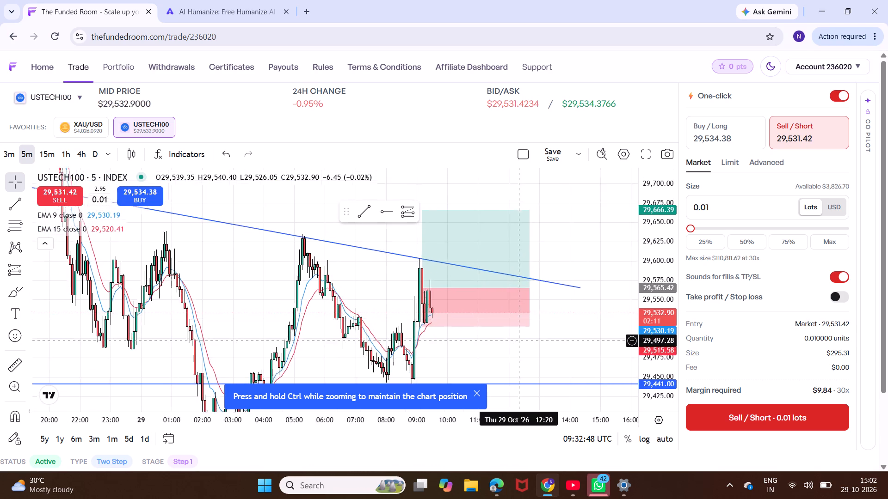
{"action": "left_click_drag", "start_coordinate": [522, 343], "coordinate": [524, 350]}
{"action": "left_click_drag", "start_coordinate": [663, 301], "coordinate": [666, 336]}
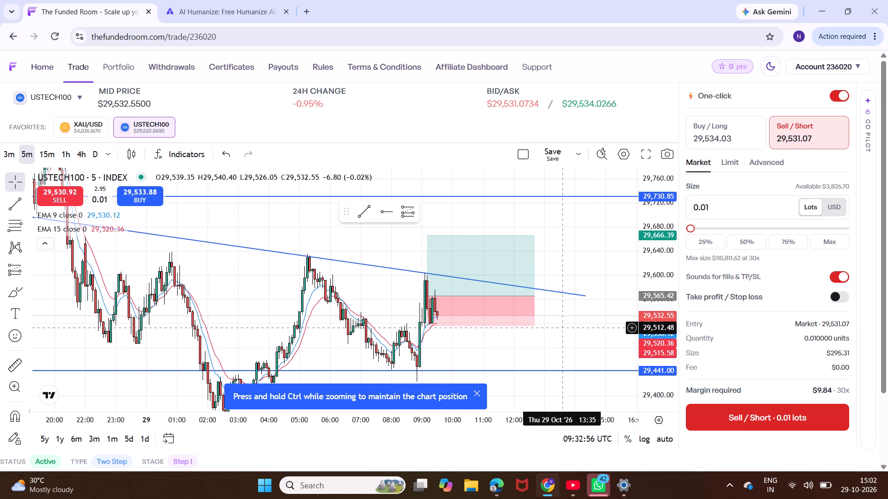
Examine the wider USTECH100 5-minute history around the planned long, the descending trendline and the 29,730.85 level.
{"action": "scroll", "coordinate": [561, 328], "scroll_direction": "down", "scroll_amount": 8}
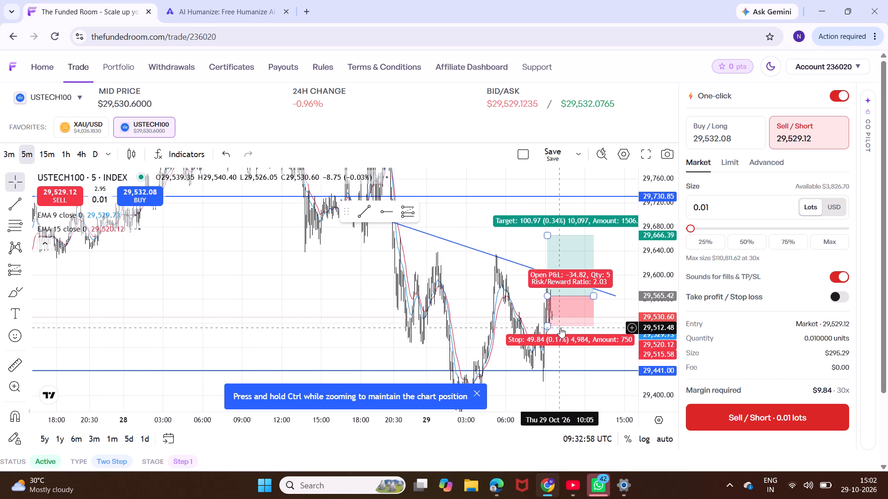
{"action": "scroll", "coordinate": [472, 298], "scroll_direction": "down", "scroll_amount": 2}
{"action": "scroll", "coordinate": [478, 281], "scroll_direction": "up", "scroll_amount": 4}
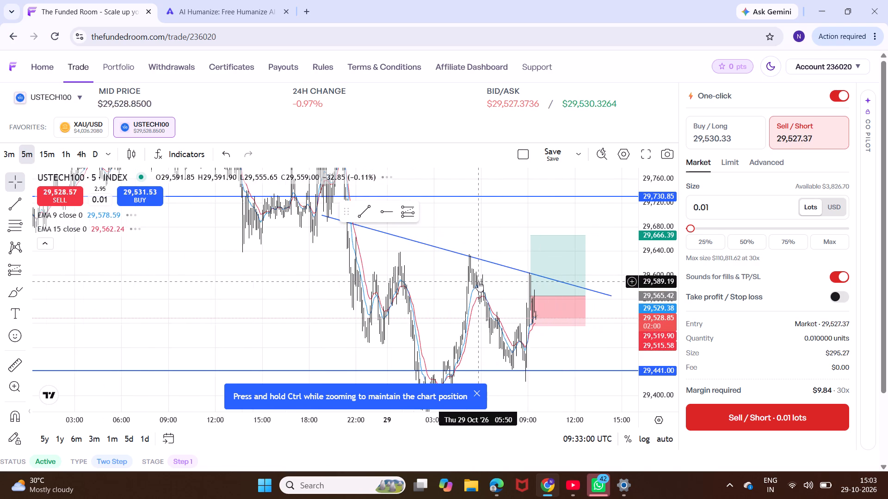
{"action": "scroll", "coordinate": [478, 281], "scroll_direction": "up", "scroll_amount": 4}
{"action": "left_click_drag", "start_coordinate": [347, 264], "coordinate": [418, 325]}
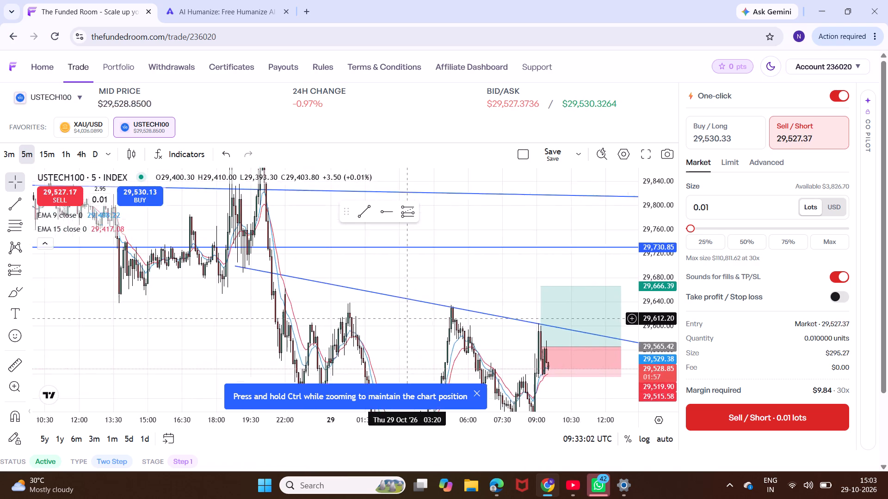
{"action": "left_click_drag", "start_coordinate": [418, 325], "coordinate": [489, 376]}
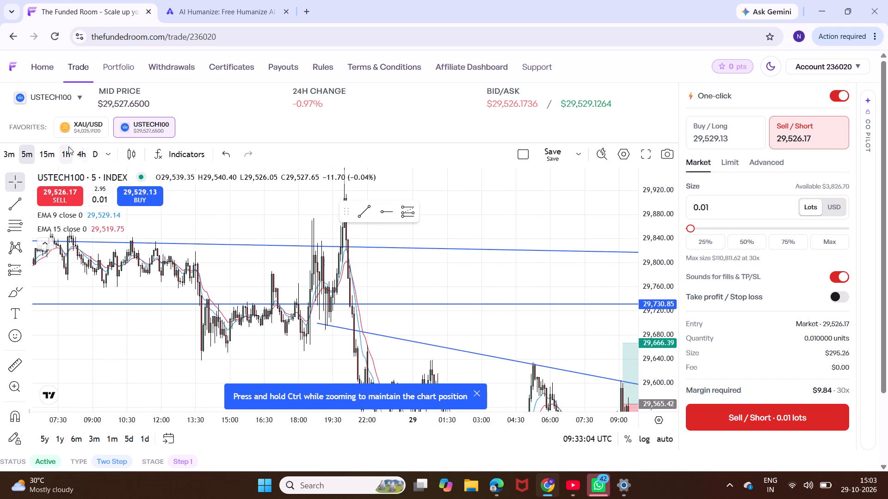
Examine USTECH100 on the 1-hour and 4-hour timeframes around the descending trendlines and the 29,730.85 and 29,441.00 levels.
{"action": "left_click", "coordinate": [61, 152]}
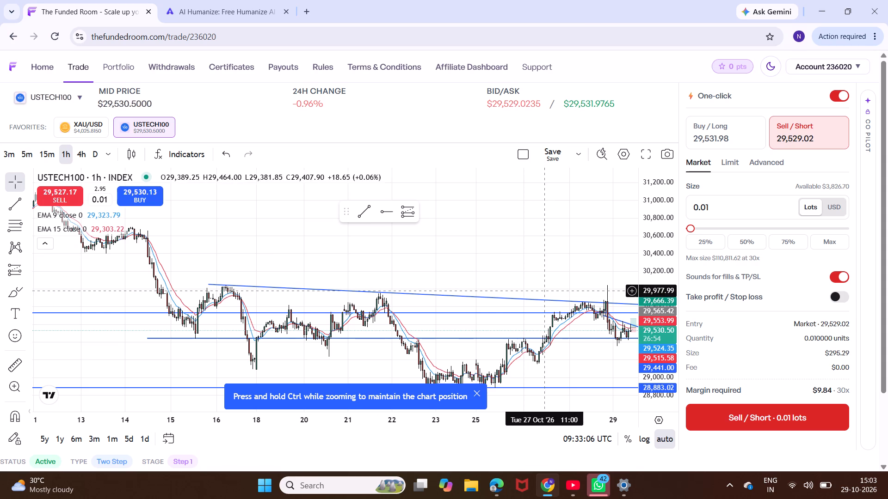
{"action": "scroll", "coordinate": [522, 292], "scroll_direction": "down", "scroll_amount": 5}
{"action": "left_click_drag", "start_coordinate": [549, 282], "coordinate": [389, 245]}
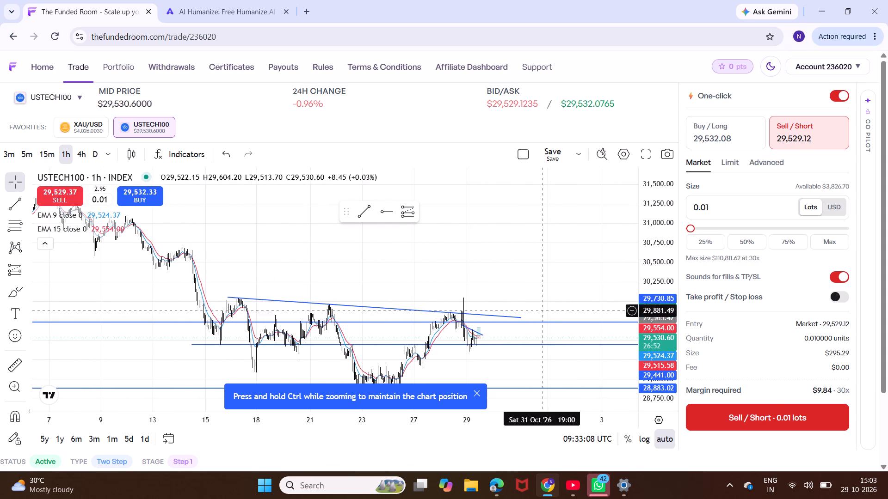
{"action": "left_click_drag", "start_coordinate": [666, 308], "coordinate": [661, 200]}
{"action": "left_click_drag", "start_coordinate": [543, 300], "coordinate": [552, 244]}
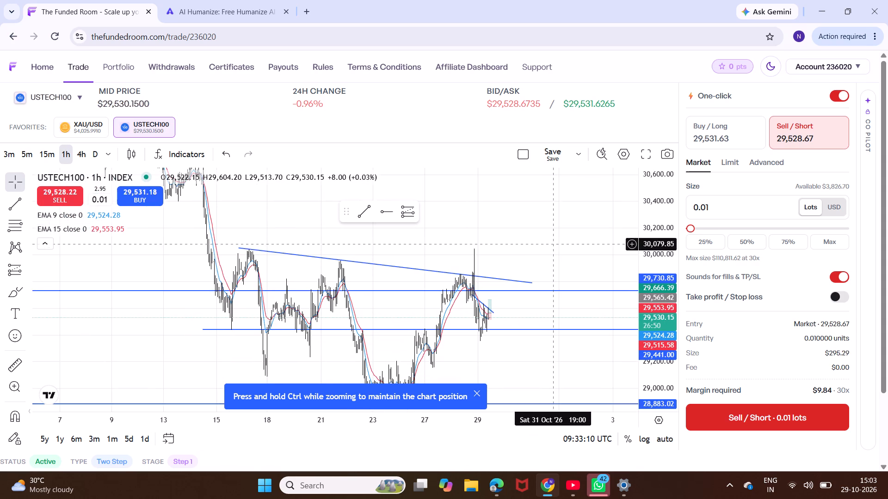
{"action": "left_click_drag", "start_coordinate": [647, 312], "coordinate": [662, 258]}
{"action": "scroll", "coordinate": [577, 264], "scroll_direction": "up", "scroll_amount": 4}
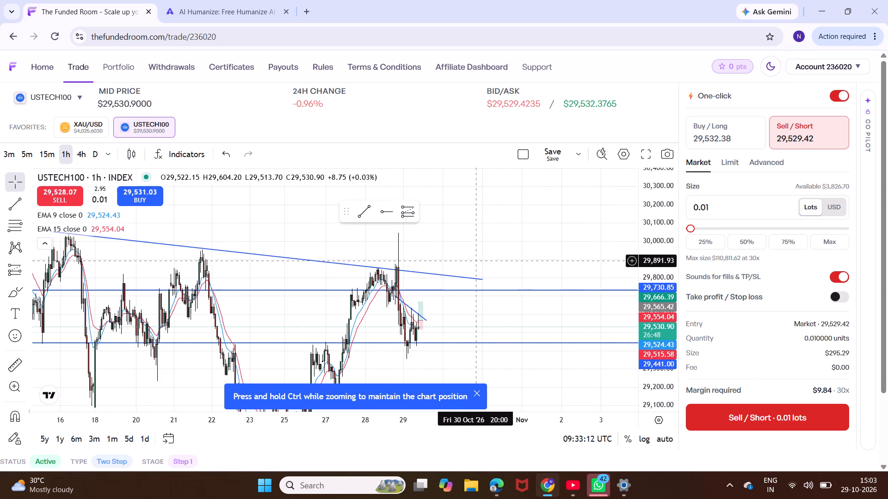
{"action": "left_click_drag", "start_coordinate": [477, 261], "coordinate": [543, 268]}
{"action": "scroll", "coordinate": [535, 260], "scroll_direction": "up", "scroll_amount": 2}
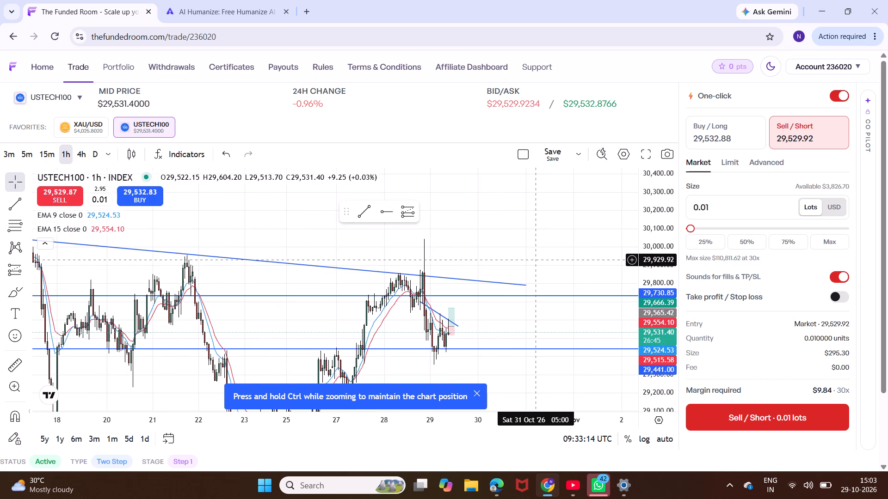
{"action": "scroll", "coordinate": [474, 251], "scroll_direction": "up", "scroll_amount": 3}
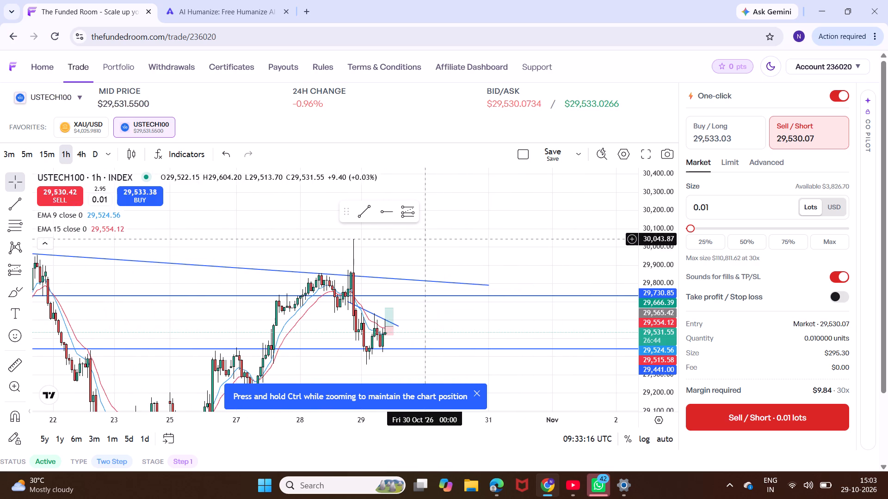
{"action": "left_click_drag", "start_coordinate": [459, 260], "coordinate": [618, 292]}
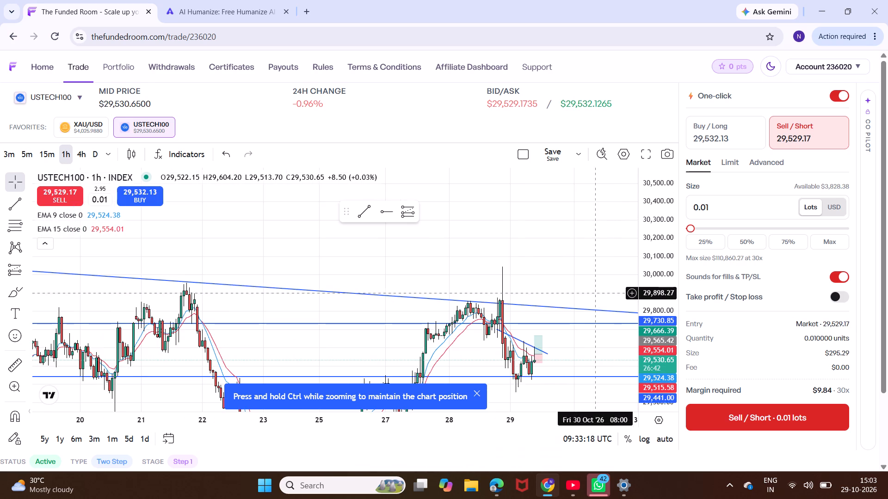
{"action": "scroll", "coordinate": [590, 295], "scroll_direction": "down", "scroll_amount": 3}
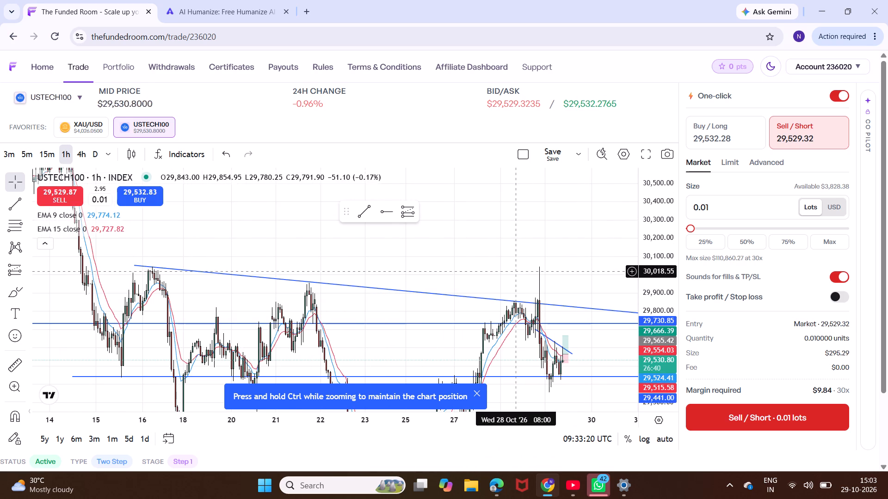
{"action": "scroll", "coordinate": [517, 271], "scroll_direction": "up", "scroll_amount": 3}
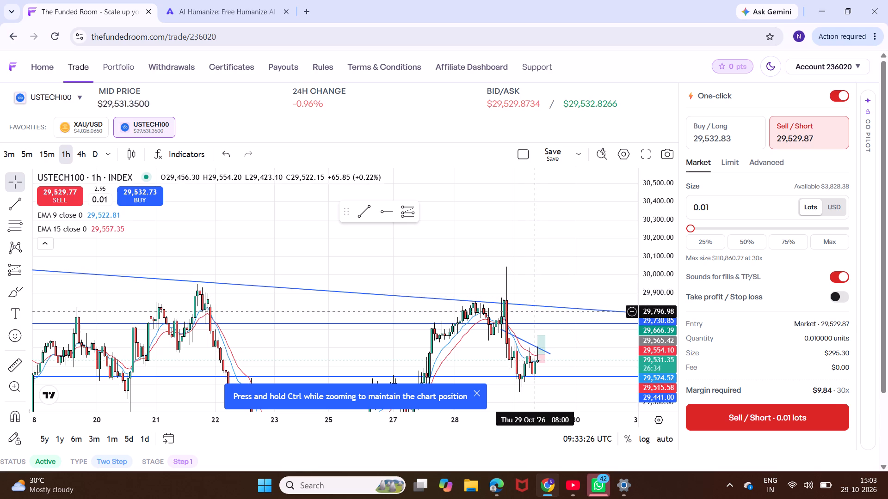
{"action": "left_click", "coordinate": [86, 159]}
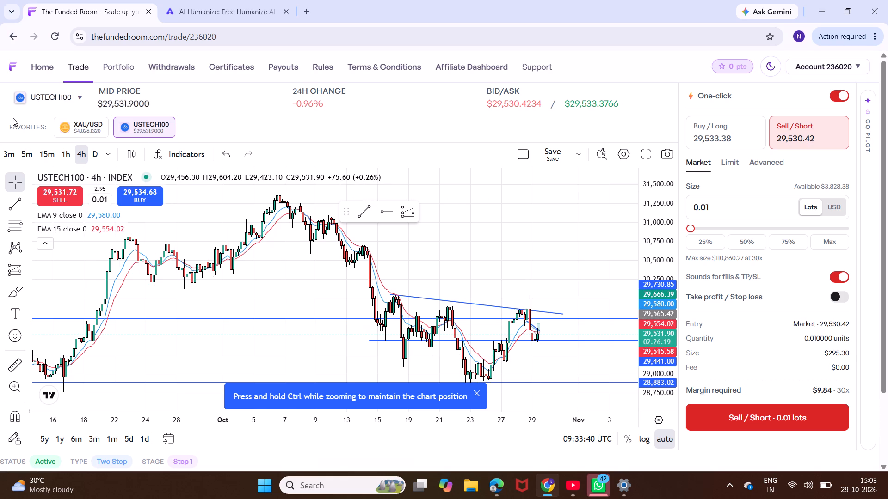
Switch to the XAU/USD 3-minute chart and show it in full screen.
{"action": "left_click", "coordinate": [80, 130]}
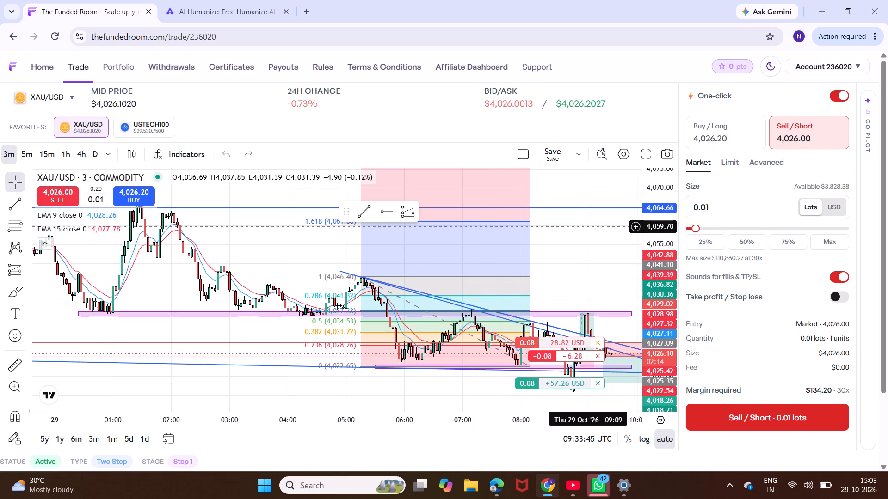
{"action": "left_click", "coordinate": [648, 155]}
Examine the latest XAU/USD 3-minute candles around the open short's entry, stop and target, the purple zones and the descending trendlines.
{"action": "scroll", "coordinate": [577, 253], "scroll_direction": "up", "scroll_amount": 5}
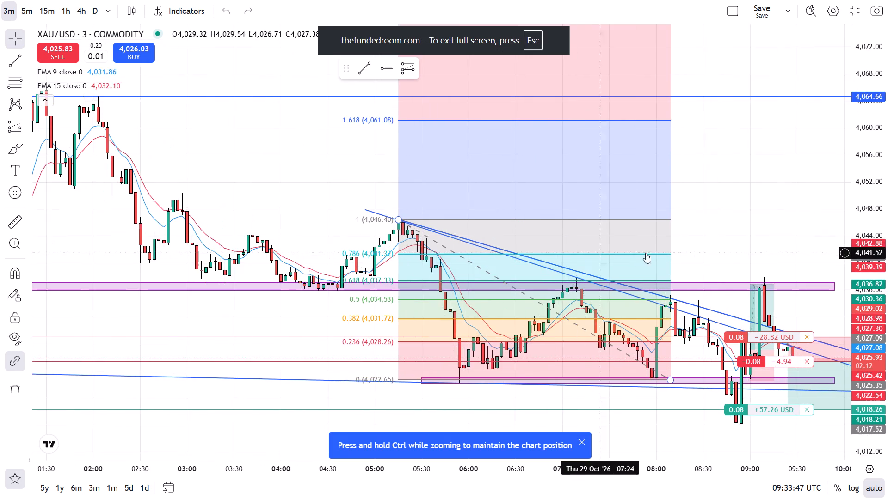
{"action": "scroll", "coordinate": [692, 250], "scroll_direction": "up", "scroll_amount": 5}
{"action": "scroll", "coordinate": [668, 146], "scroll_direction": "up", "scroll_amount": 4}
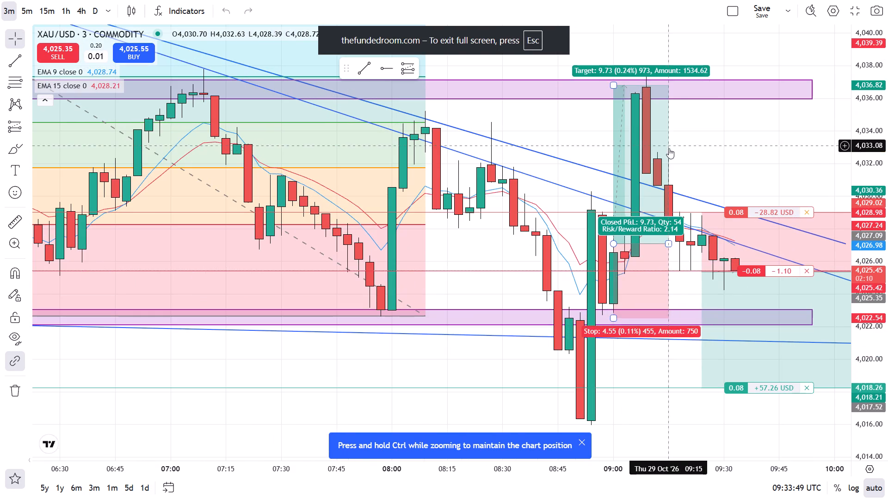
{"action": "left_click_drag", "start_coordinate": [732, 176], "coordinate": [660, 160]}
{"action": "left_click_drag", "start_coordinate": [873, 207], "coordinate": [862, 155]}
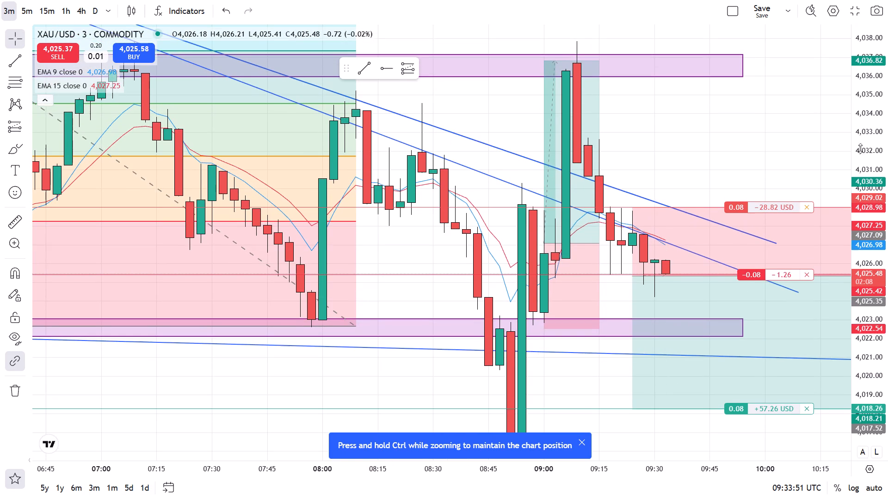
{"action": "left_click_drag", "start_coordinate": [759, 147], "coordinate": [634, 157]}
{"action": "scroll", "coordinate": [555, 212], "scroll_direction": "down", "scroll_amount": 3}
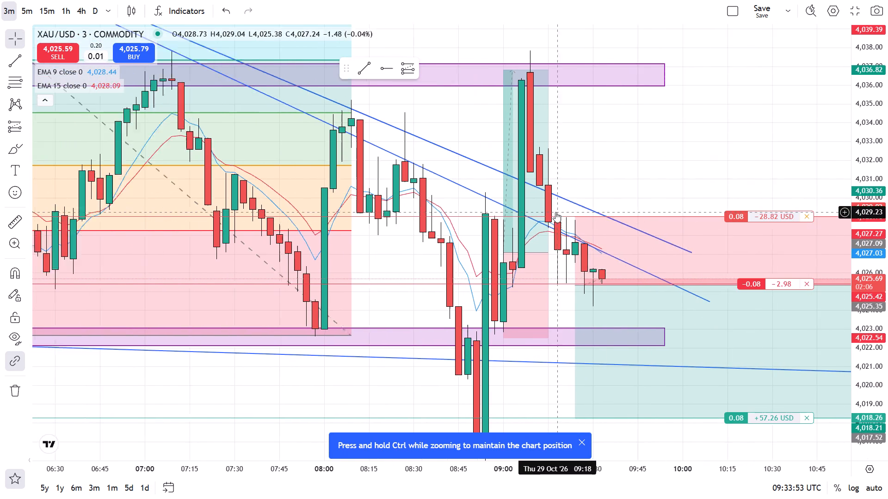
{"action": "scroll", "coordinate": [555, 212], "scroll_direction": "down", "scroll_amount": 2}
{"action": "left_click_drag", "start_coordinate": [723, 169], "coordinate": [444, 110]}
{"action": "scroll", "coordinate": [484, 161], "scroll_direction": "down", "scroll_amount": 5}
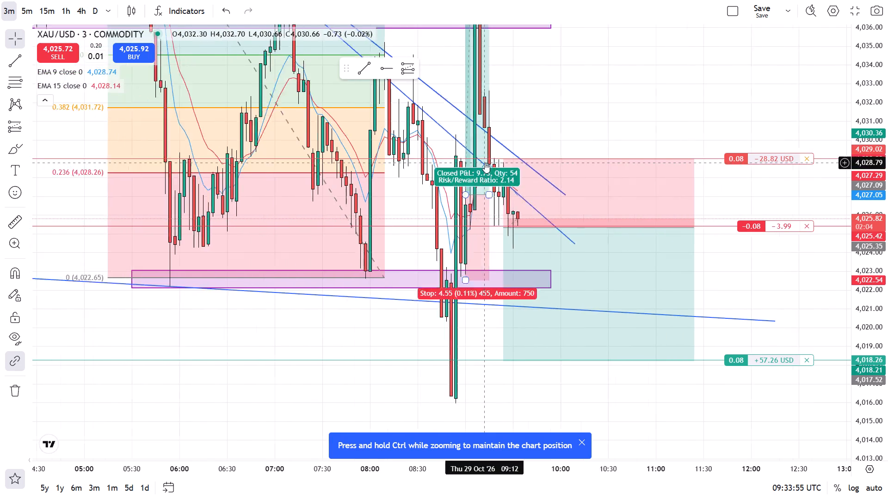
{"action": "left_click_drag", "start_coordinate": [697, 130], "coordinate": [593, 118]}
{"action": "left_click_drag", "start_coordinate": [887, 176], "coordinate": [876, 249]}
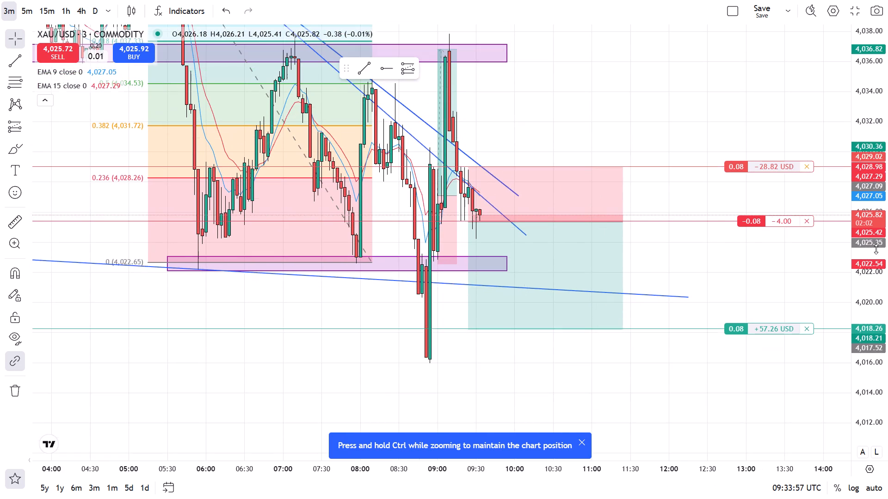
{"action": "left_click_drag", "start_coordinate": [876, 249], "coordinate": [874, 249]}
{"action": "scroll", "coordinate": [691, 284], "scroll_direction": "down", "scroll_amount": 4}
{"action": "left_click_drag", "start_coordinate": [740, 269], "coordinate": [640, 249]}
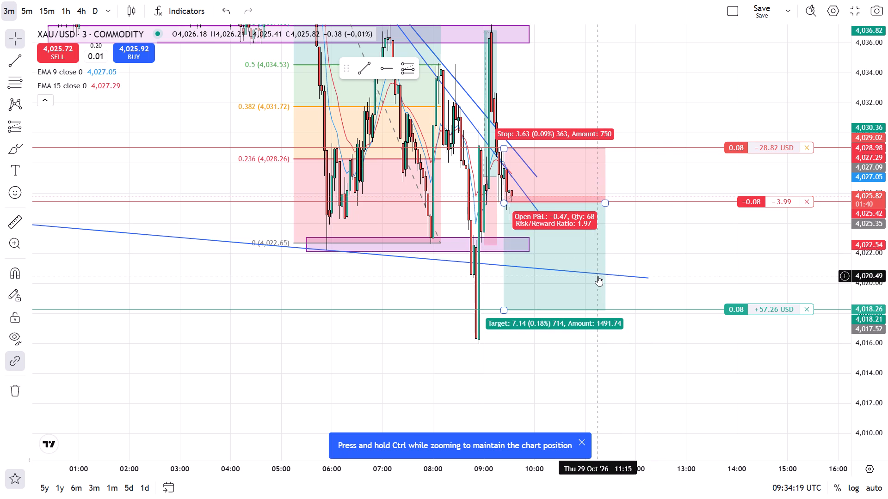
Examine the longer XAU/USD 3-minute history along the lower descending trendline running below the open short's entry.
{"action": "scroll", "coordinate": [461, 280], "scroll_direction": "down", "scroll_amount": 5}
{"action": "scroll", "coordinate": [411, 303], "scroll_direction": "down", "scroll_amount": 8}
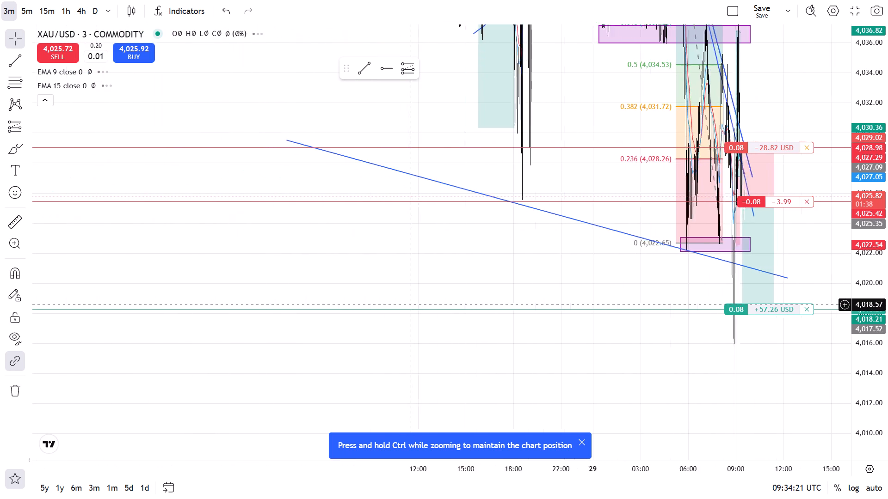
{"action": "scroll", "coordinate": [411, 304], "scroll_direction": "down", "scroll_amount": 7}
{"action": "scroll", "coordinate": [411, 304], "scroll_direction": "up", "scroll_amount": 12}
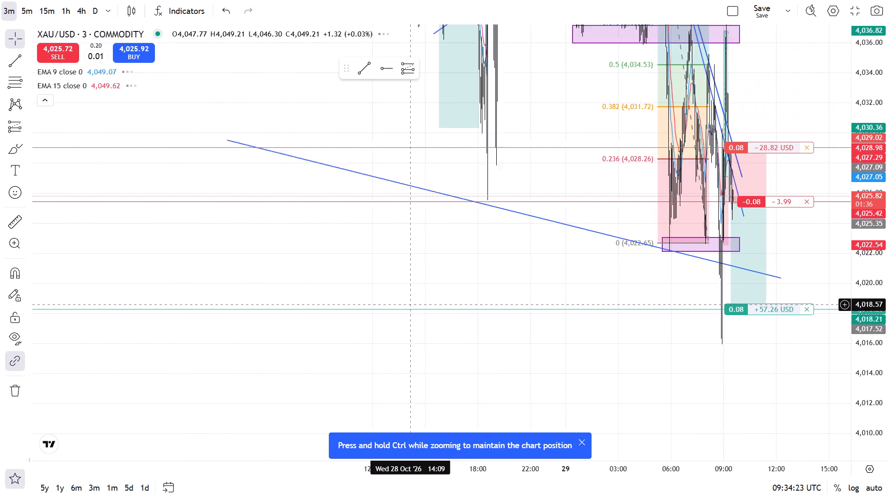
{"action": "scroll", "coordinate": [411, 304], "scroll_direction": "up", "scroll_amount": 6}
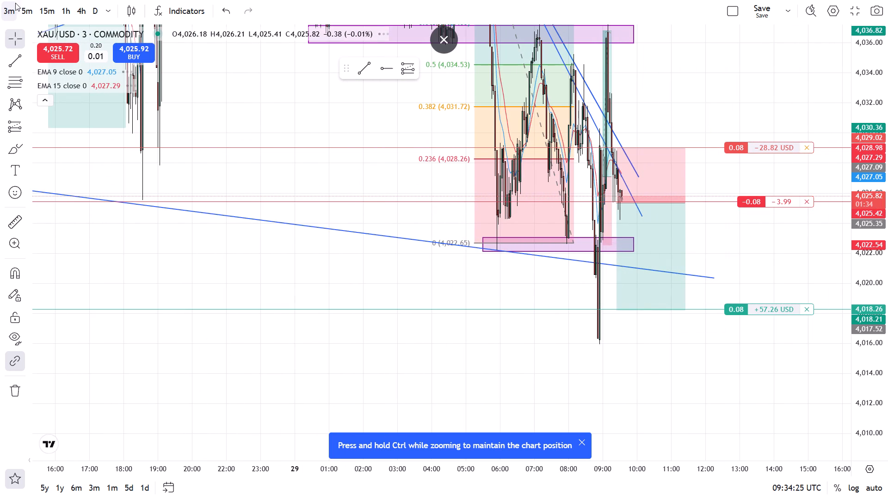
Switch XAU/USD to the 15-minute timeframe and examine price around the open short, the lower trendline and the 4,004.61 level.
{"action": "left_click", "coordinate": [40, 9]}
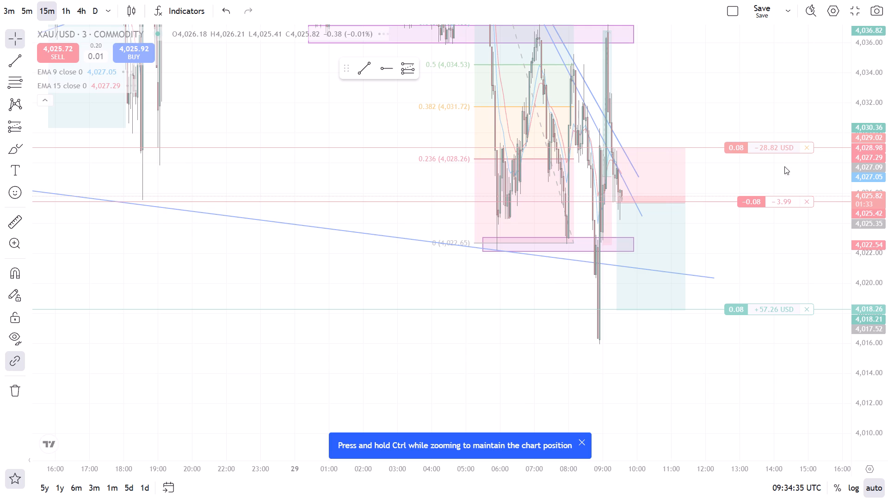
{"action": "left_click", "coordinate": [867, 97]}
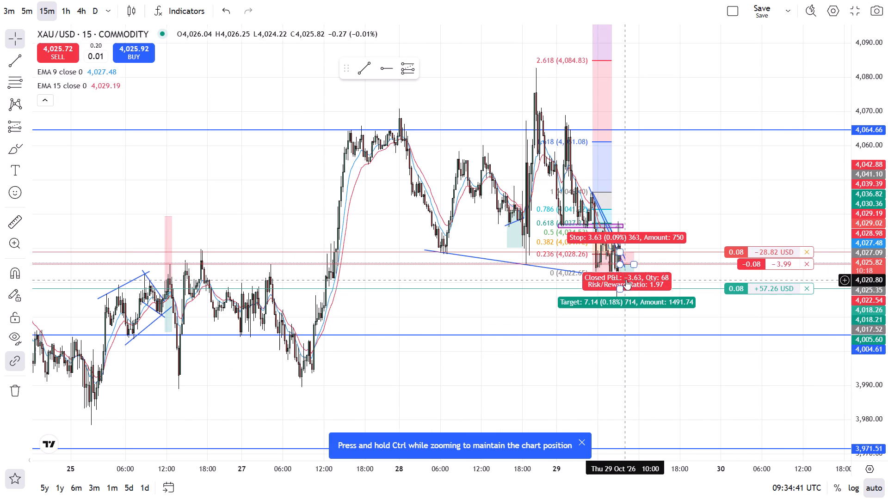
{"action": "left_click", "coordinate": [731, 288]}
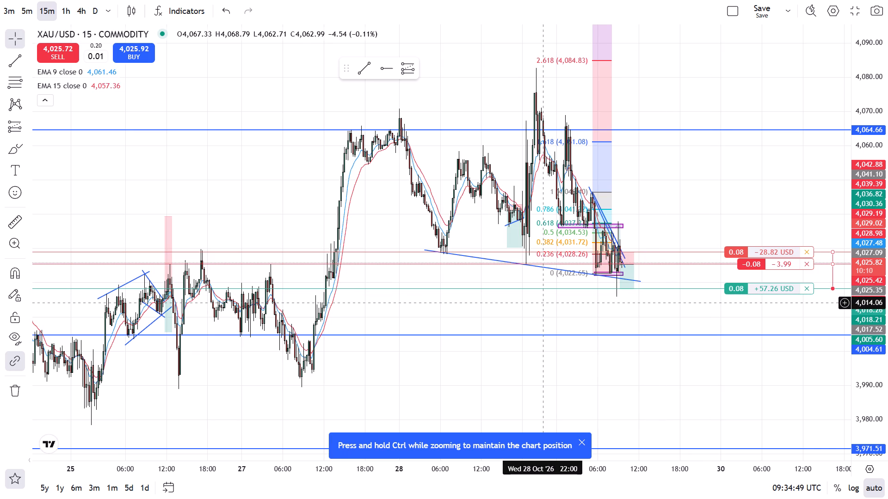
{"action": "scroll", "coordinate": [543, 303], "scroll_direction": "up", "scroll_amount": 5}
{"action": "left_click_drag", "start_coordinate": [560, 290], "coordinate": [558, 258]}
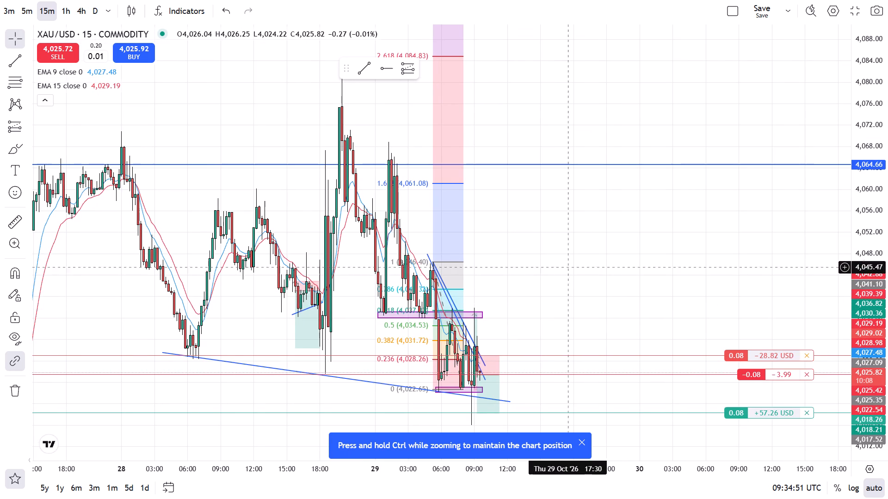
{"action": "left_click_drag", "start_coordinate": [875, 303], "coordinate": [876, 271]}
{"action": "left_click_drag", "start_coordinate": [733, 309], "coordinate": [730, 168]}
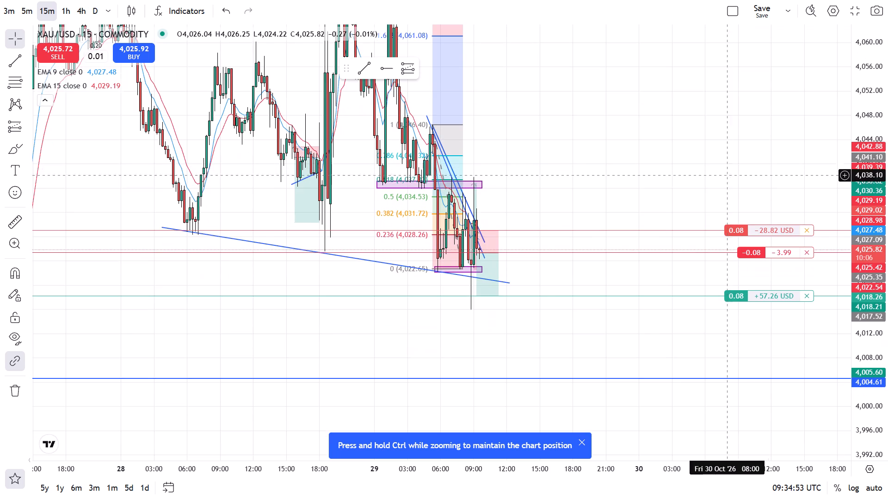
{"action": "scroll", "coordinate": [496, 338], "scroll_direction": "down", "scroll_amount": 5}
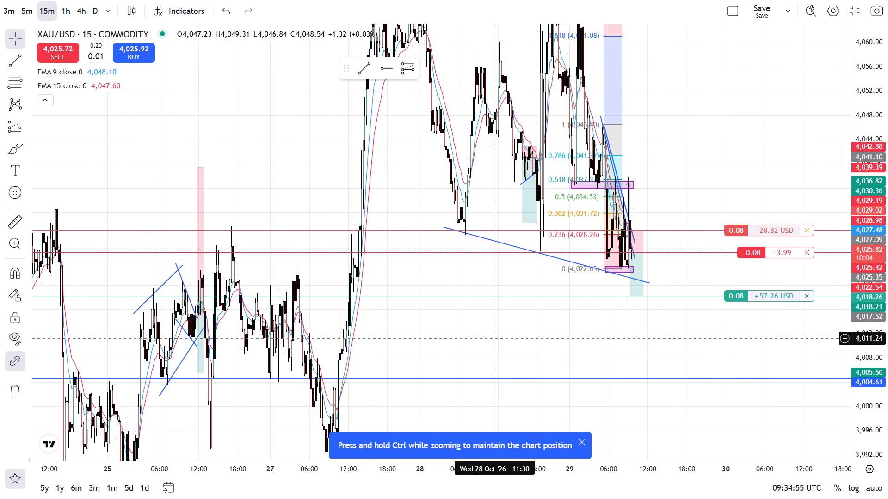
{"action": "scroll", "coordinate": [532, 293], "scroll_direction": "up", "scroll_amount": 2}
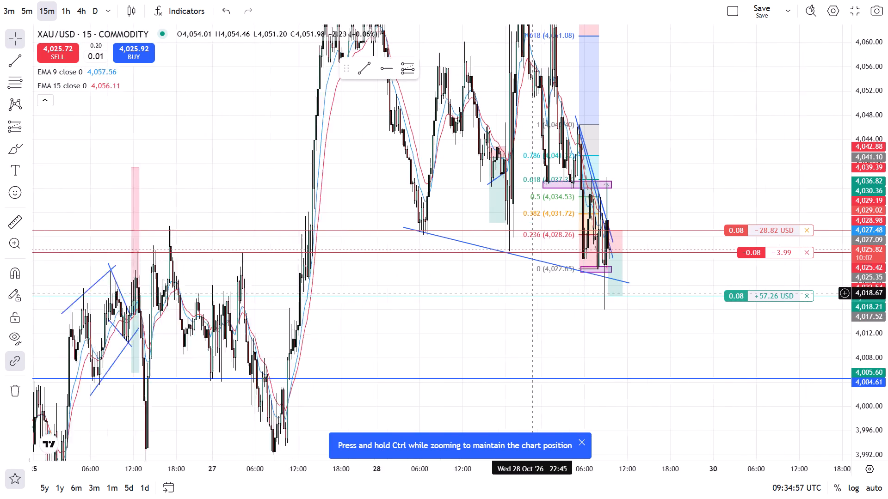
{"action": "scroll", "coordinate": [532, 293], "scroll_direction": "up", "scroll_amount": 3}
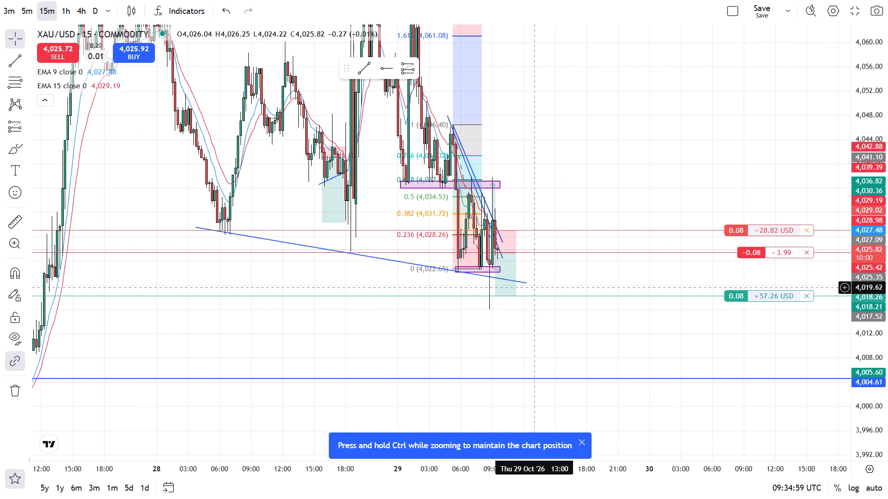
{"action": "scroll", "coordinate": [542, 273], "scroll_direction": "up", "scroll_amount": 3}
{"action": "left_click_drag", "start_coordinate": [531, 271], "coordinate": [557, 271]}
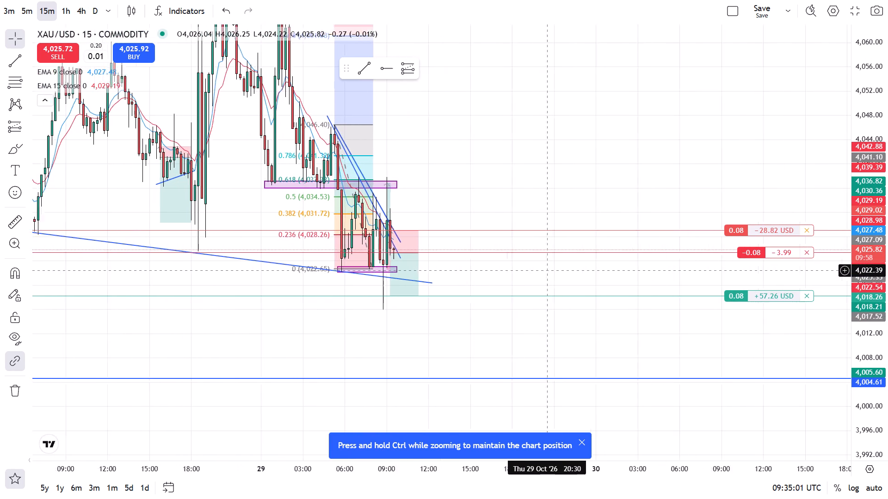
{"action": "left_click_drag", "start_coordinate": [557, 271], "coordinate": [581, 271]}
Switch XAU/USD to the 5-minute timeframe and examine the candles around the open short's entry, stop and target.
{"action": "left_click", "coordinate": [21, 11]}
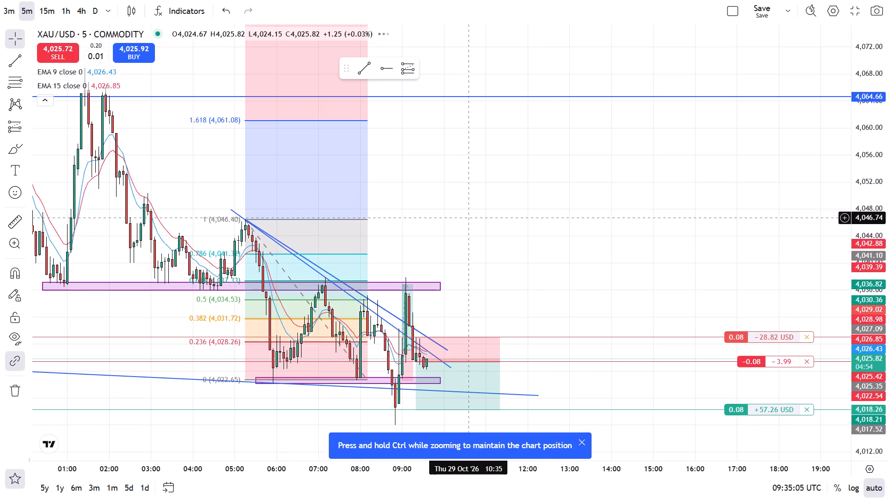
{"action": "left_click_drag", "start_coordinate": [878, 301], "coordinate": [878, 246]}
{"action": "left_click_drag", "start_coordinate": [759, 286], "coordinate": [770, 161]}
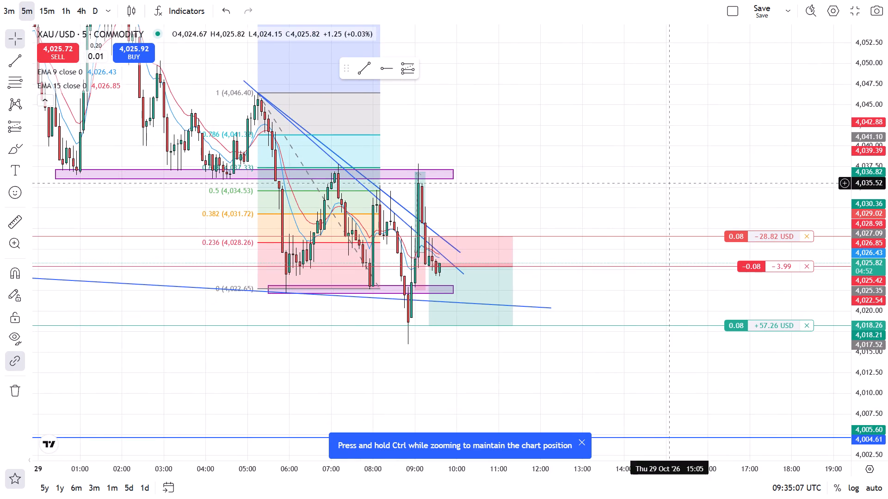
{"action": "scroll", "coordinate": [626, 187], "scroll_direction": "up", "scroll_amount": 2}
{"action": "left_click_drag", "start_coordinate": [594, 186], "coordinate": [713, 154]}
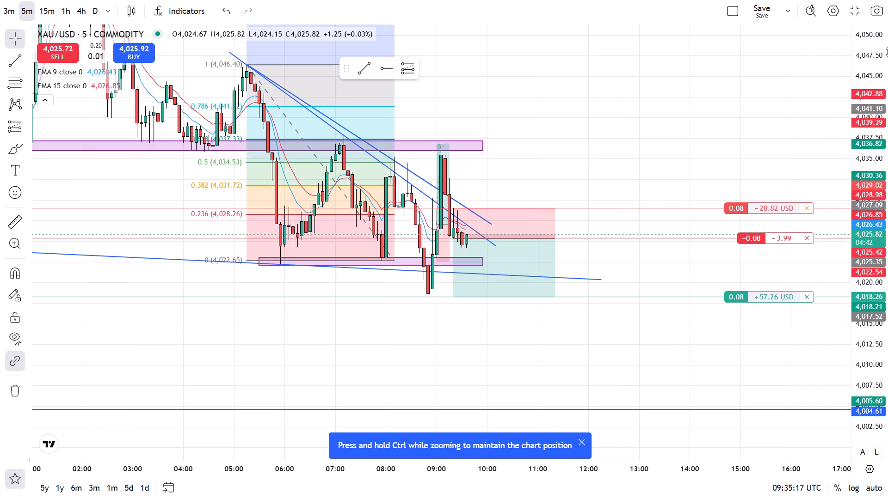
{"action": "left_click", "coordinate": [857, 16]}
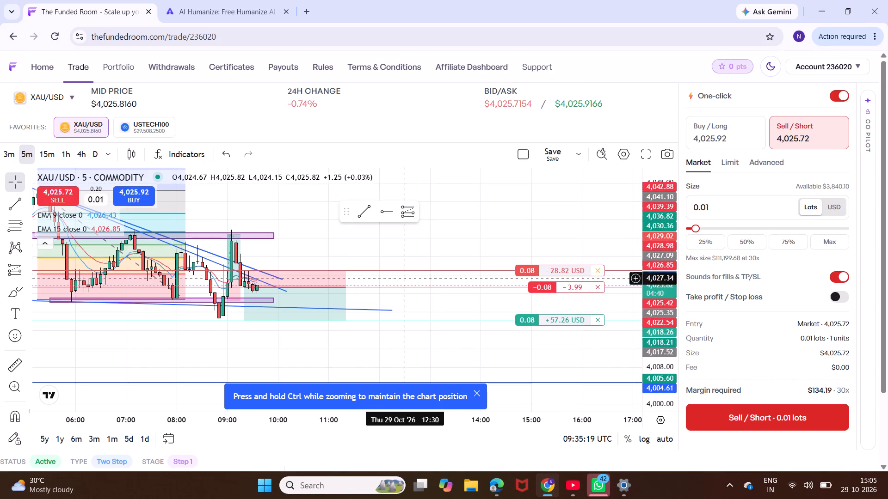
Switch to YouTube and close the open WhatsApp and Settings windows.
{"action": "left_click", "coordinate": [566, 484]}
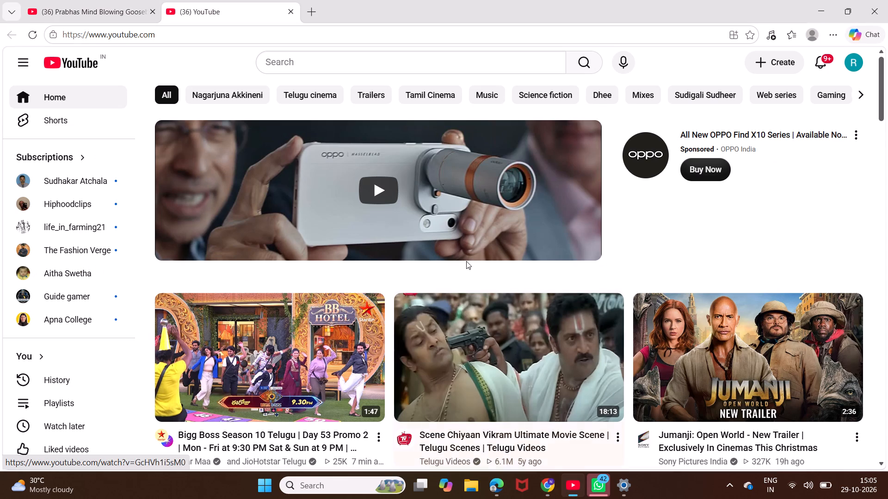
{"action": "scroll", "coordinate": [465, 317], "scroll_direction": "down", "scroll_amount": 3}
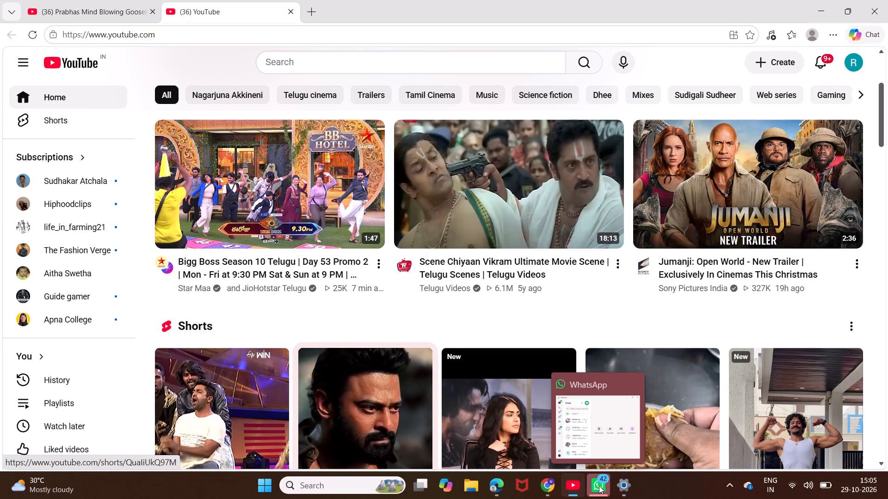
{"action": "left_click", "coordinate": [635, 383]}
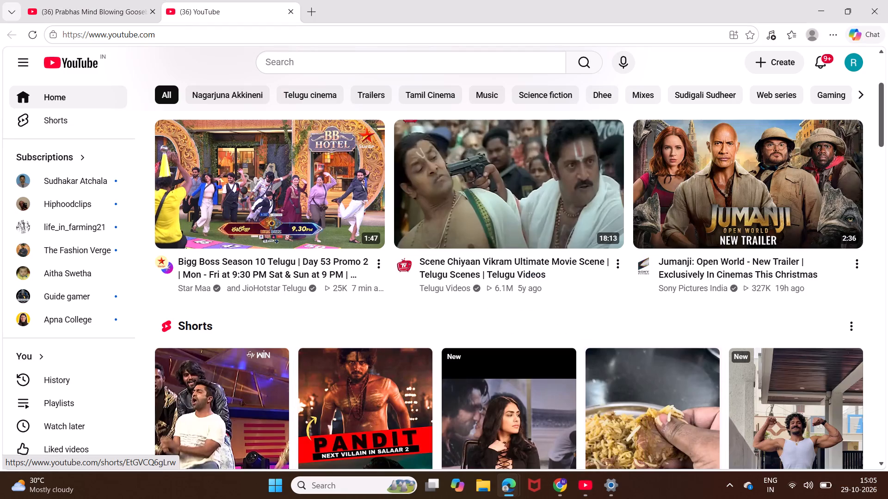
{"action": "left_click", "coordinate": [660, 387]}
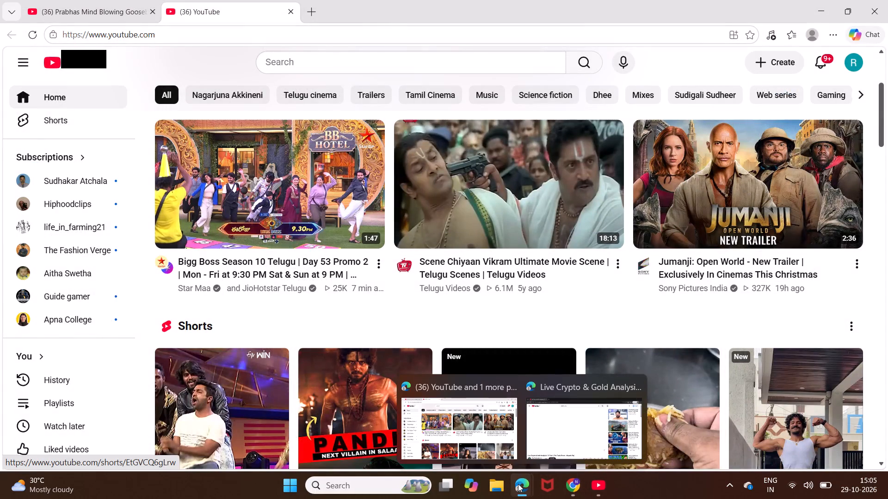
Switch to the Edge window with the Live Crypto & Gold Analysis 27 Oct video and play it.
{"action": "left_click", "coordinate": [546, 425]}
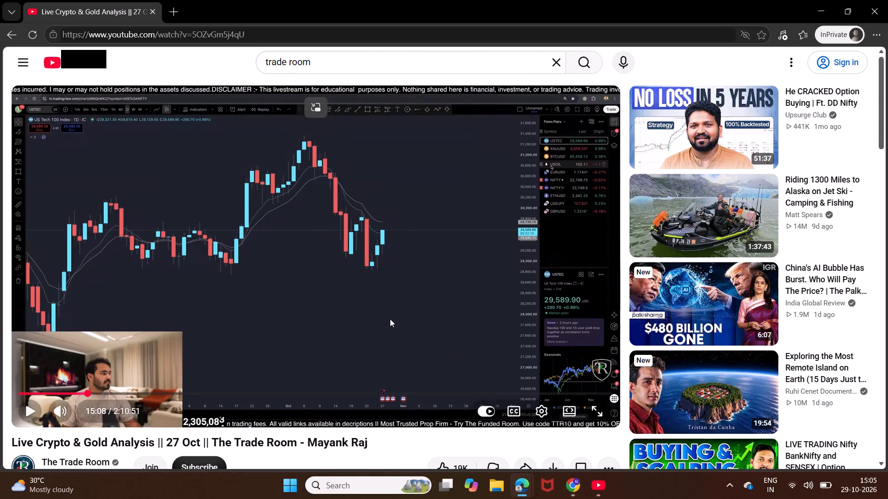
{"action": "left_click", "coordinate": [390, 318]}
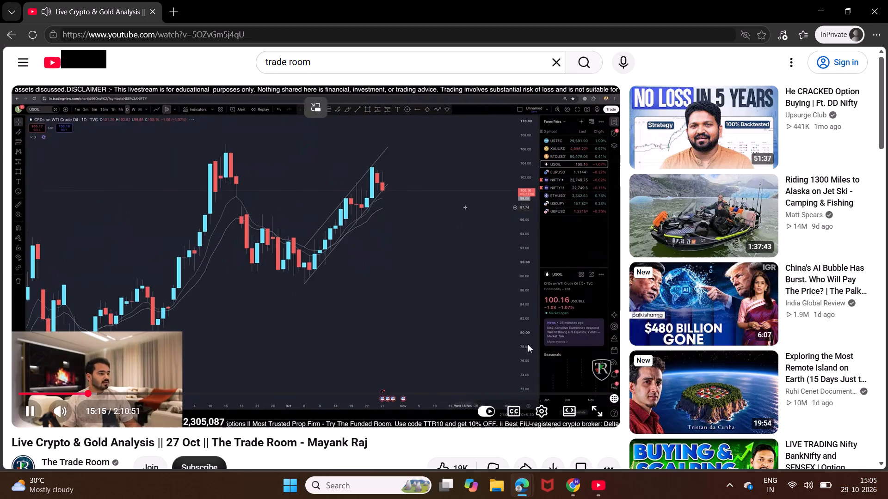
Return to the trading platform in Chrome and examine the USTECH100 4-hour chart in full screen around the descending trendlines and the 29,441.00 level.
{"action": "left_click", "coordinate": [576, 486]}
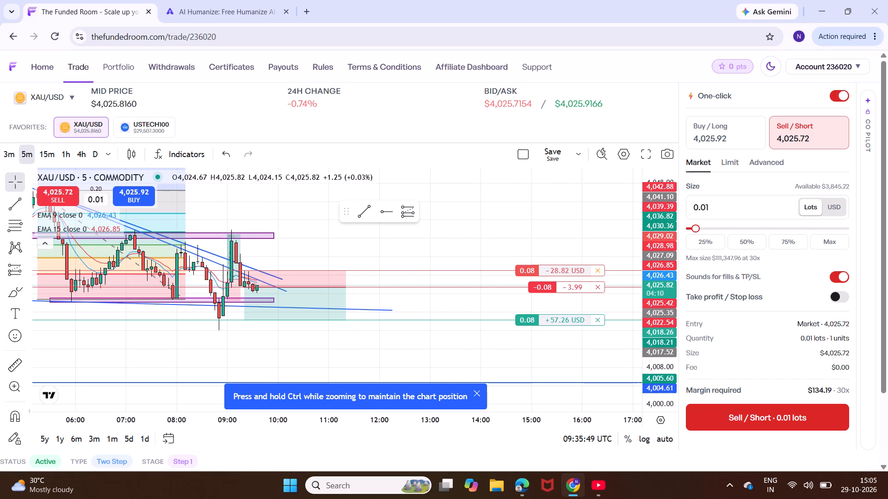
{"action": "left_click", "coordinate": [135, 123]}
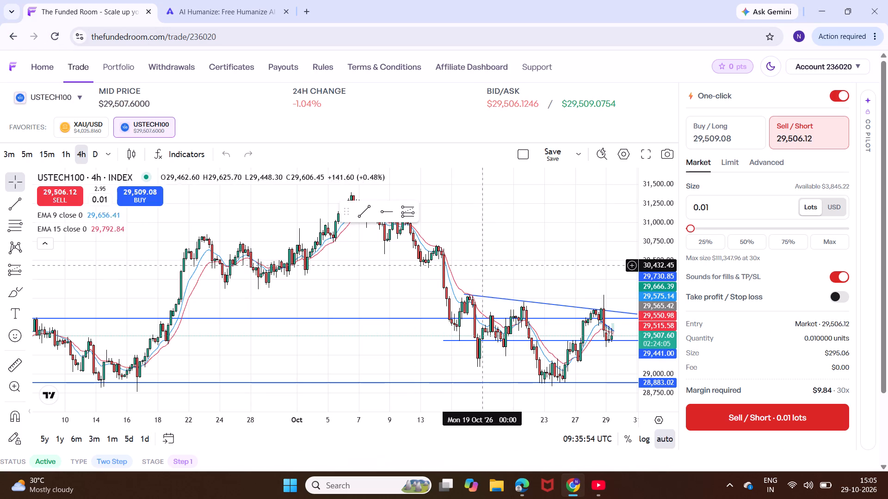
{"action": "scroll", "coordinate": [502, 262], "scroll_direction": "up", "scroll_amount": 9}
{"action": "scroll", "coordinate": [675, 303], "scroll_direction": "up", "scroll_amount": 6}
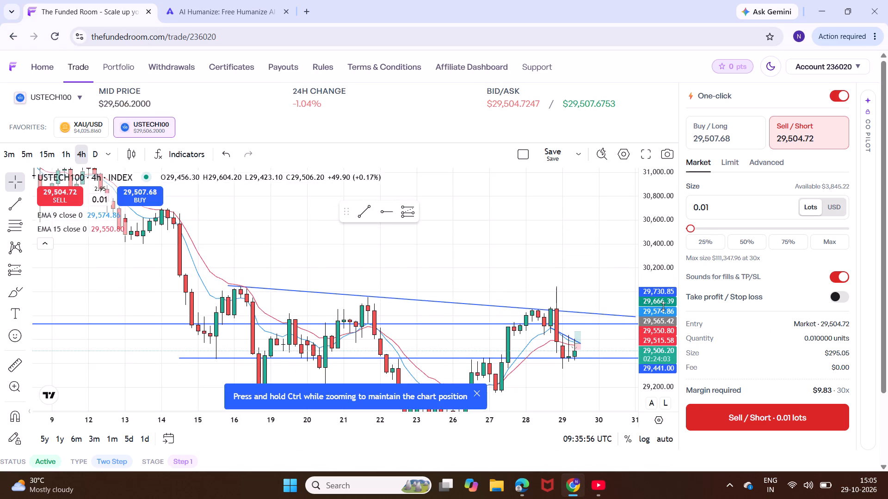
{"action": "scroll", "coordinate": [663, 306], "scroll_direction": "up", "scroll_amount": 5}
{"action": "left_click", "coordinate": [639, 156]}
{"action": "scroll", "coordinate": [593, 216], "scroll_direction": "down", "scroll_amount": 4}
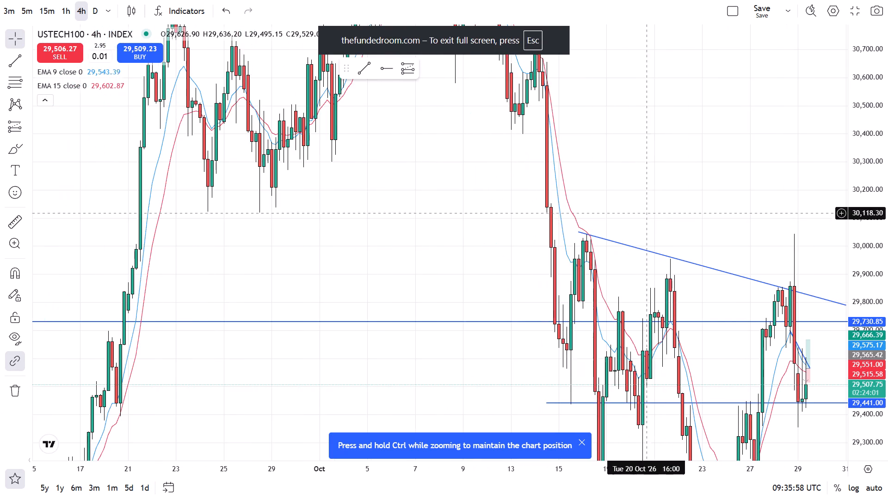
{"action": "left_click_drag", "start_coordinate": [676, 211], "coordinate": [575, 140]}
{"action": "scroll", "coordinate": [679, 232], "scroll_direction": "up", "scroll_amount": 11}
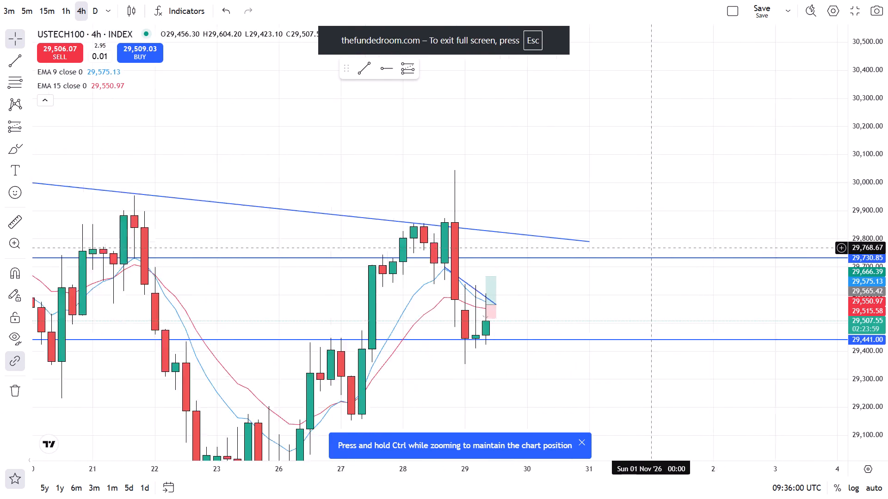
{"action": "scroll", "coordinate": [655, 248], "scroll_direction": "up", "scroll_amount": 1}
Switch USTECH100 to the 5-minute timeframe and delete the long position drawing with entry at 29,565.42.
{"action": "left_click", "coordinate": [30, 4]}
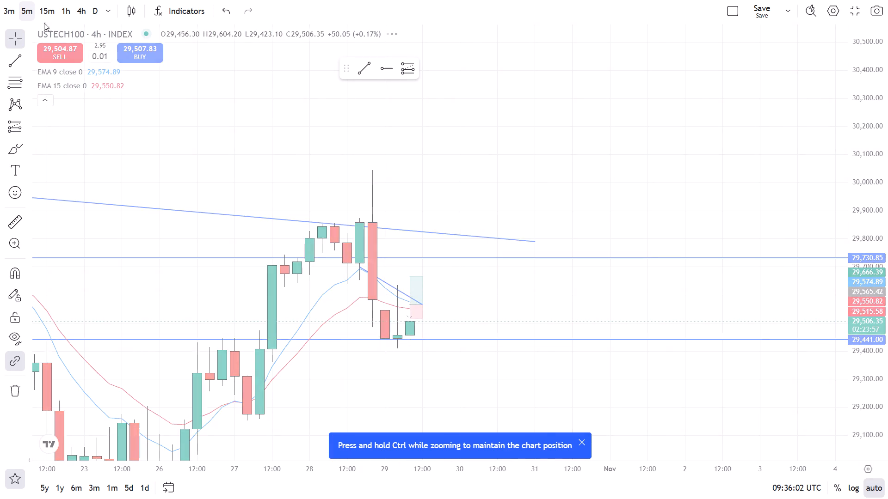
{"action": "left_click_drag", "start_coordinate": [468, 279], "coordinate": [429, 280]}
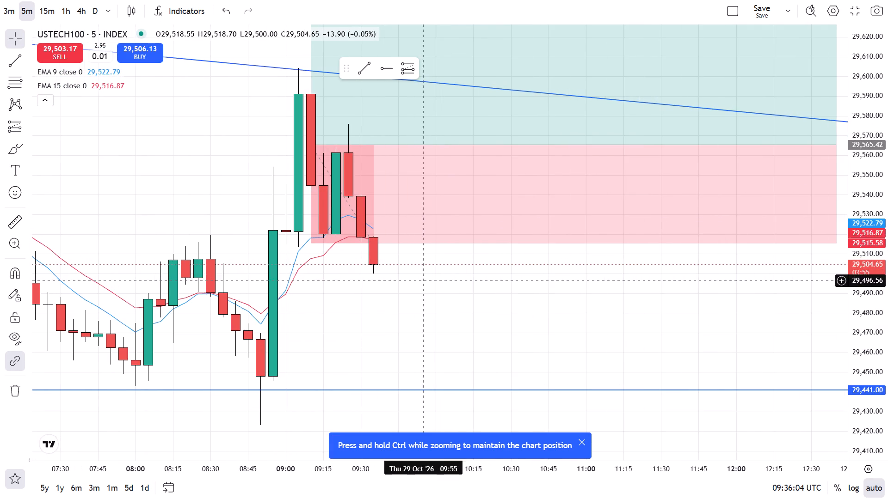
{"action": "left_click_drag", "start_coordinate": [879, 148], "coordinate": [882, 295]}
{"action": "scroll", "coordinate": [510, 300], "scroll_direction": "down", "scroll_amount": 5}
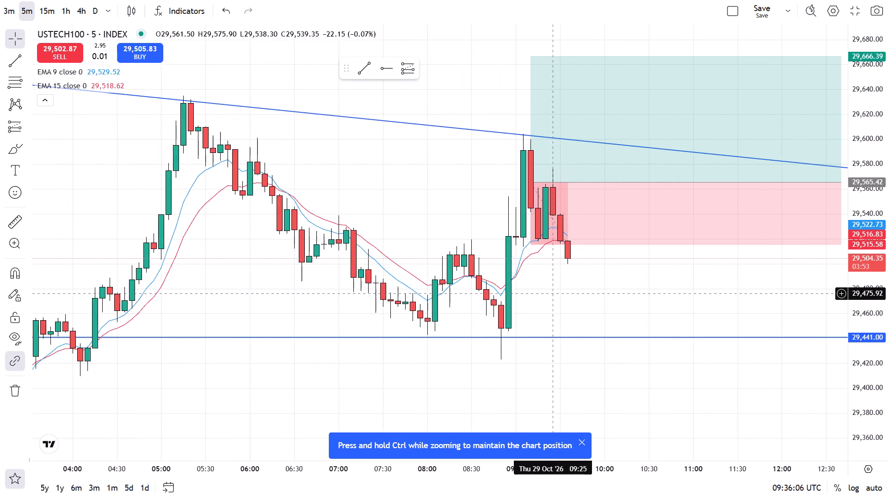
{"action": "scroll", "coordinate": [559, 293], "scroll_direction": "down", "scroll_amount": 3}
{"action": "left_click_drag", "start_coordinate": [642, 296], "coordinate": [515, 271]}
{"action": "left_click", "coordinate": [585, 200]}
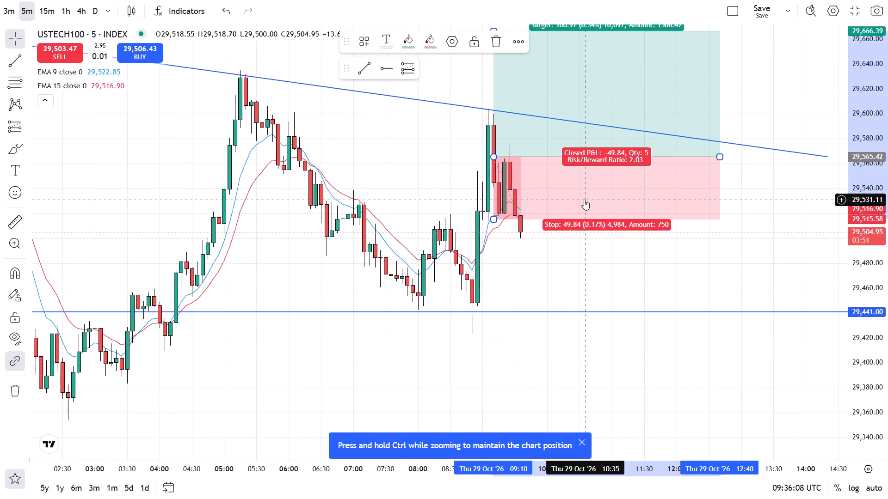
{"action": "left_click", "coordinate": [487, 39]}
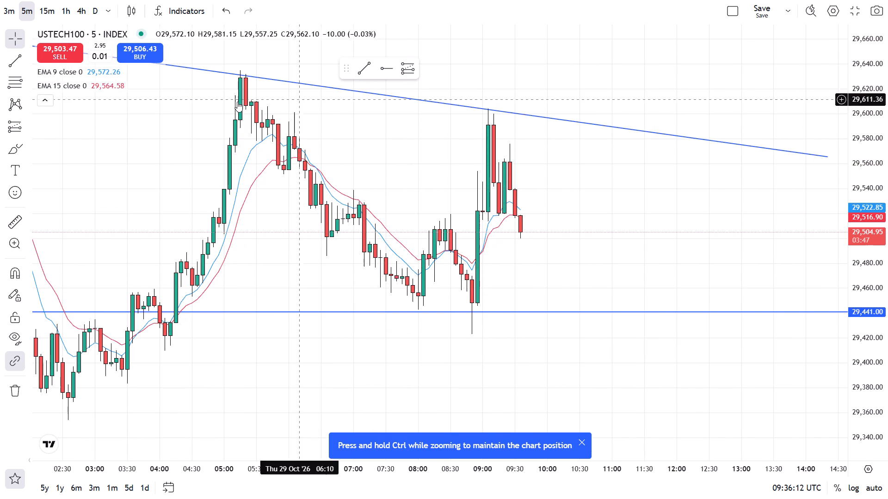
Draw a USTECH100 short position at the latest candle with entry 29,504.21, stop 29,560.39 and target 29,448.03, and leave full screen.
{"action": "left_click", "coordinate": [28, 125]}
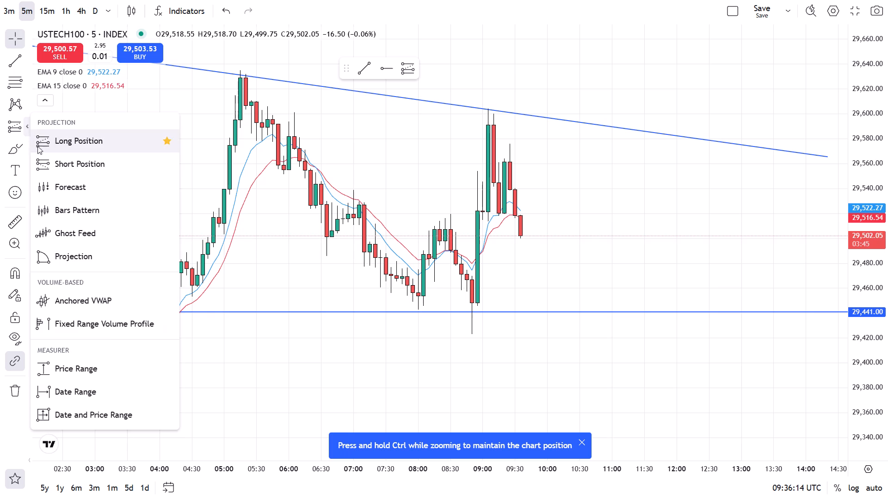
{"action": "left_click", "coordinate": [59, 163]}
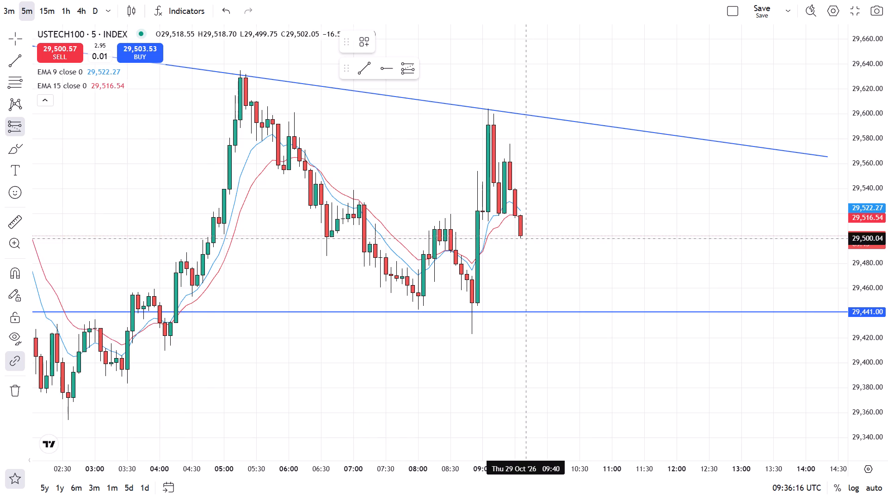
{"action": "left_click", "coordinate": [522, 233]}
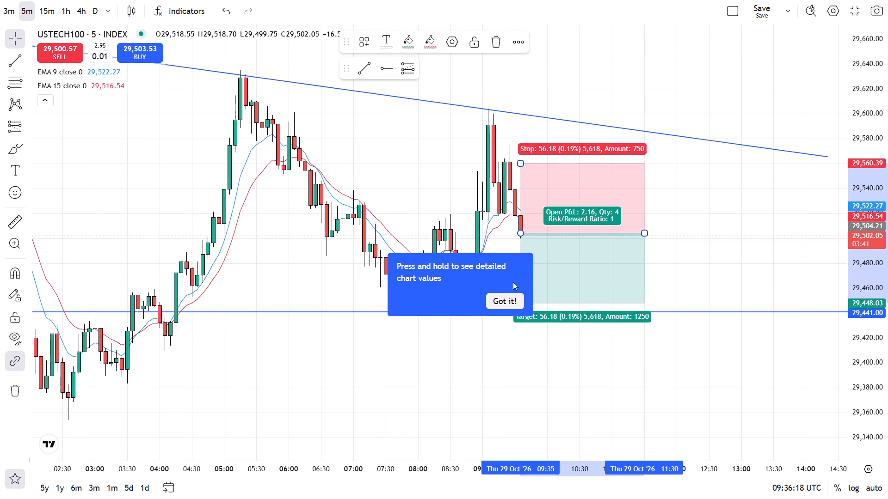
{"action": "left_click", "coordinate": [512, 298]}
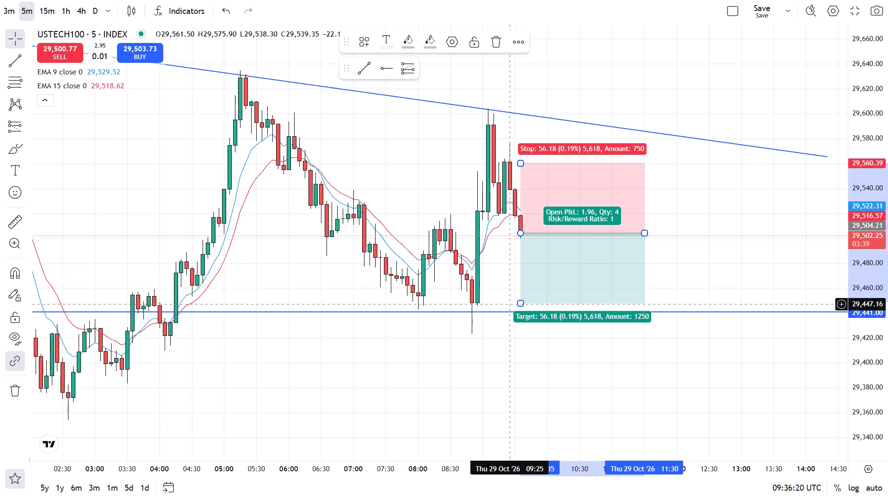
{"action": "left_click", "coordinate": [864, 15]}
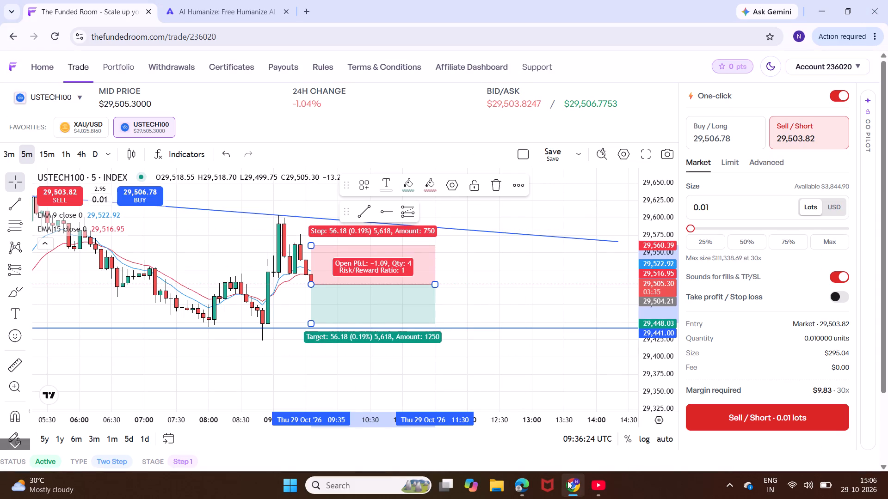
Check the playing analysis video in Edge and return to the USTECH100 chart in Chrome.
{"action": "left_click", "coordinate": [521, 479]}
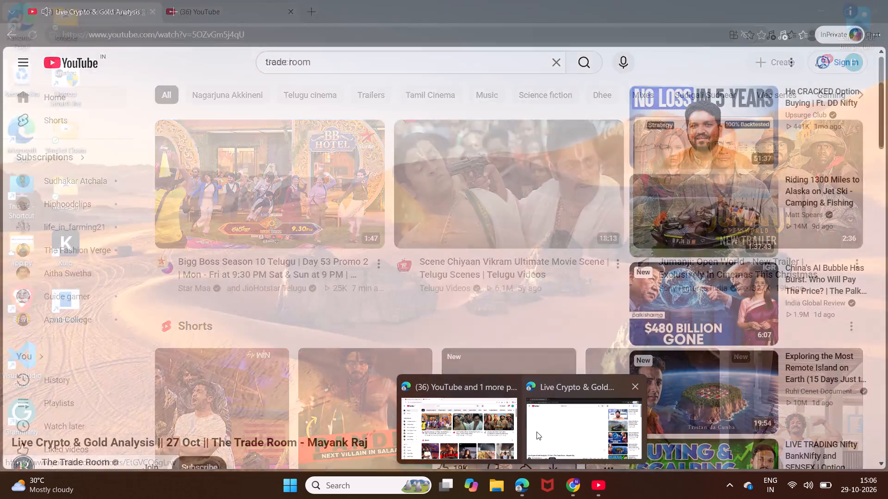
{"action": "left_click", "coordinate": [536, 432]}
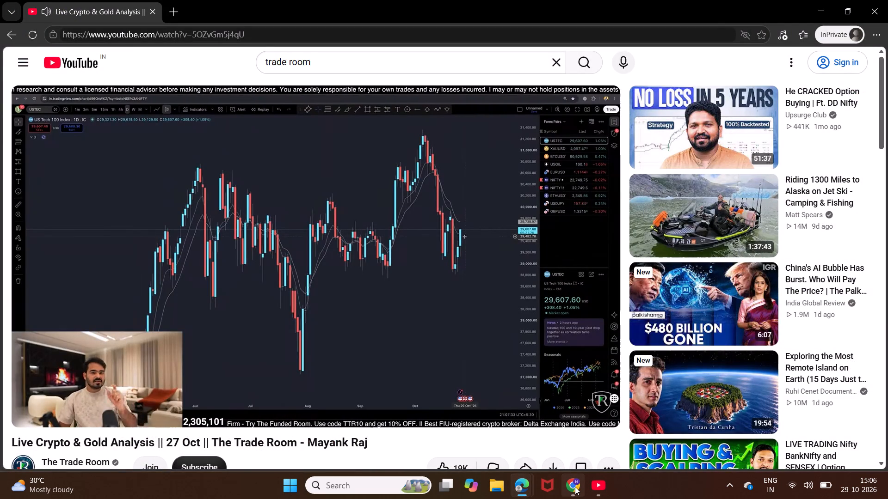
{"action": "left_click", "coordinate": [574, 487]}
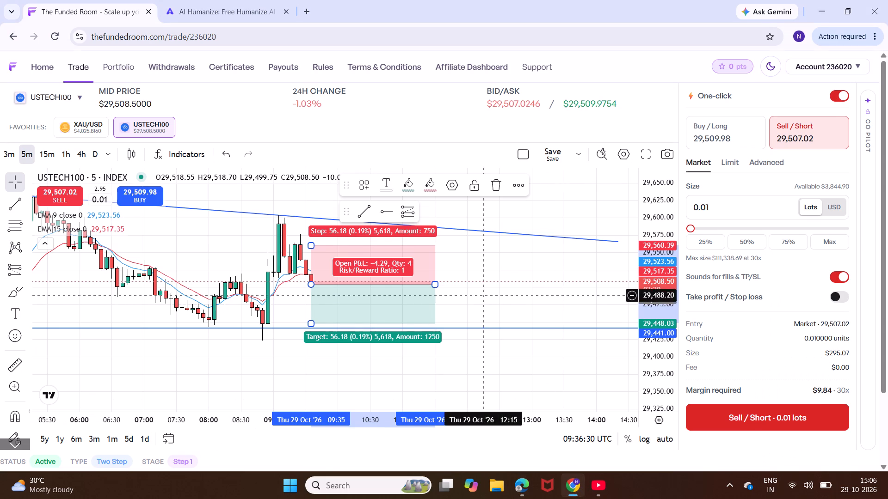
Lower the USTECH100 short position drawing's target to 29,444.19 and pull its stop down closer to the entry.
{"action": "scroll", "coordinate": [446, 298], "scroll_direction": "down", "scroll_amount": 6}
{"action": "left_click", "coordinate": [412, 274]}
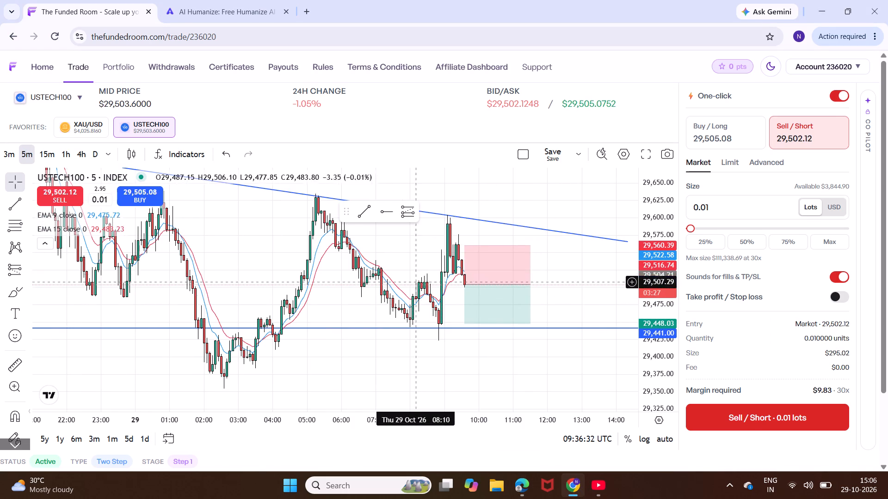
{"action": "left_click", "coordinate": [464, 322]}
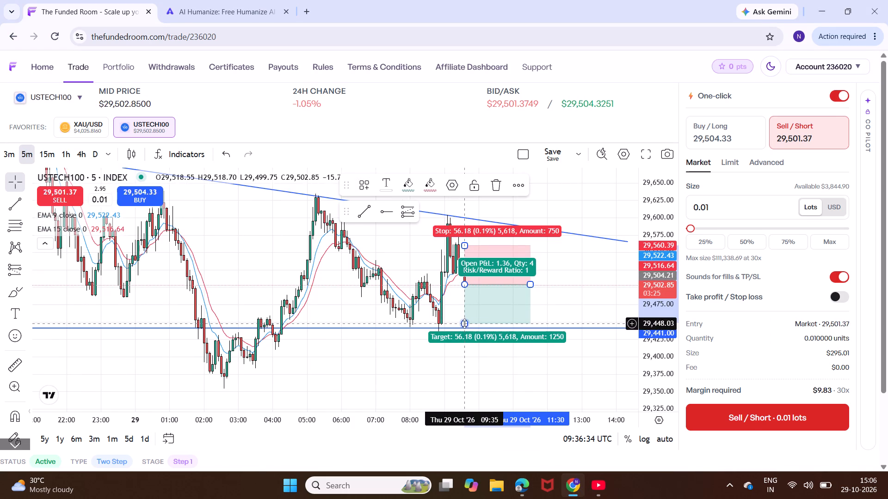
{"action": "left_click_drag", "start_coordinate": [463, 242], "coordinate": [465, 249]}
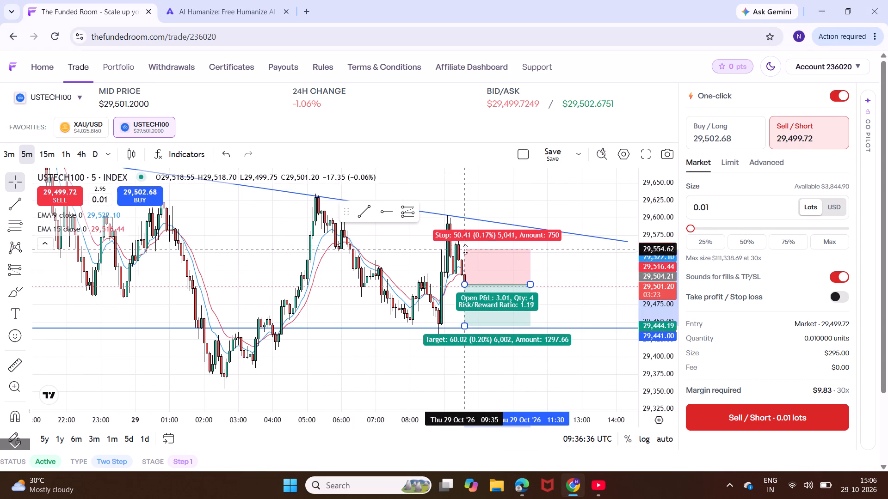
{"action": "left_click_drag", "start_coordinate": [465, 249], "coordinate": [475, 259]}
{"action": "left_click", "coordinate": [472, 262]}
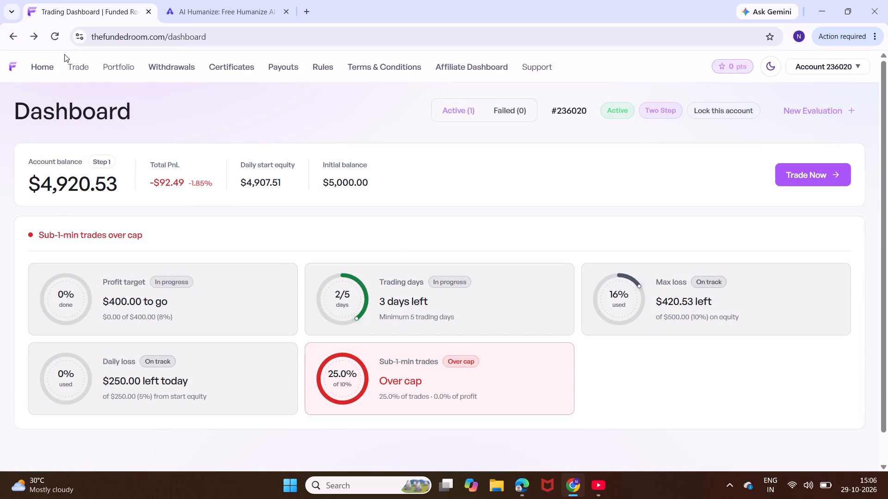
Reopen the trade page from the dashboard and check the open short on the XAU/USD 5-minute chart.
{"action": "left_click", "coordinate": [77, 74]}
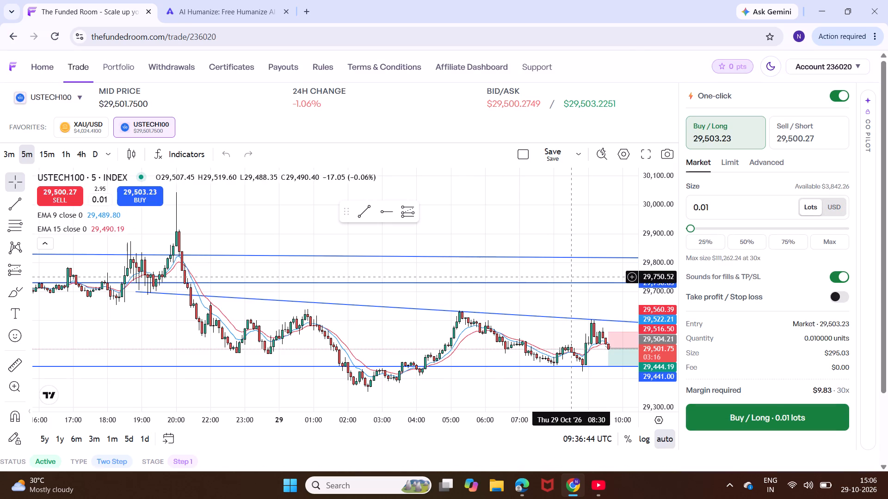
{"action": "left_click", "coordinate": [82, 128]}
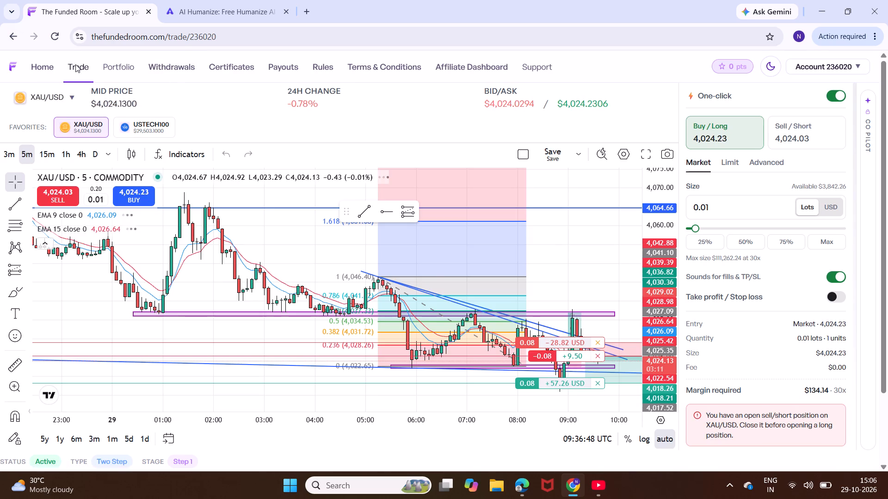
{"action": "left_click_drag", "start_coordinate": [557, 279], "coordinate": [411, 277]}
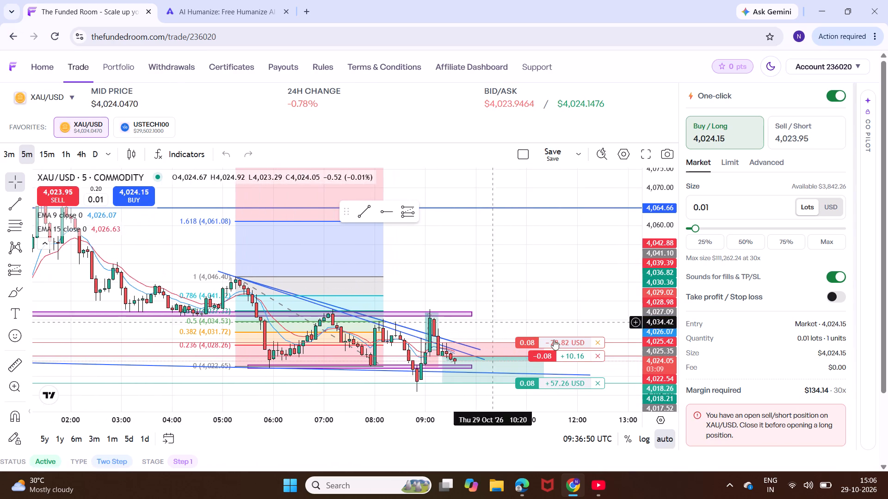
Examine the latest XAU/USD 5-minute candles against the open short's entry, stop and target.
{"action": "left_click_drag", "start_coordinate": [665, 353], "coordinate": [657, 275]}
{"action": "left_click_drag", "start_coordinate": [561, 303], "coordinate": [527, 208]}
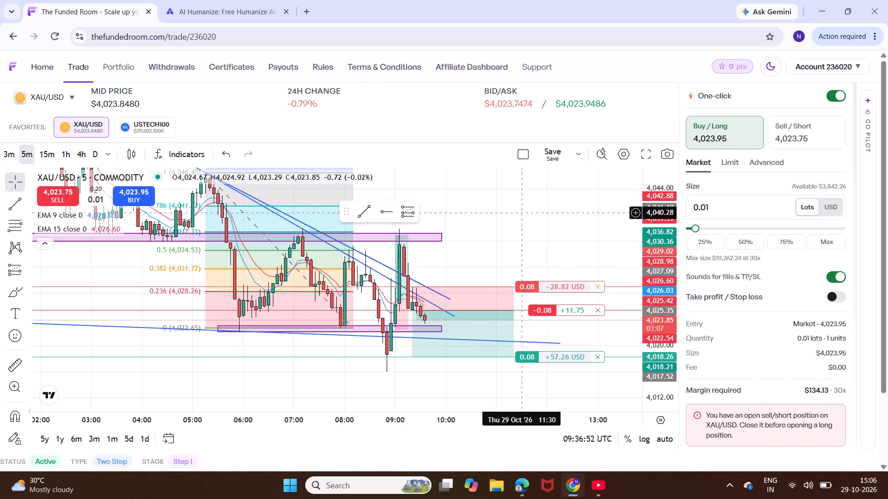
{"action": "left_click_drag", "start_coordinate": [654, 326], "coordinate": [653, 213]}
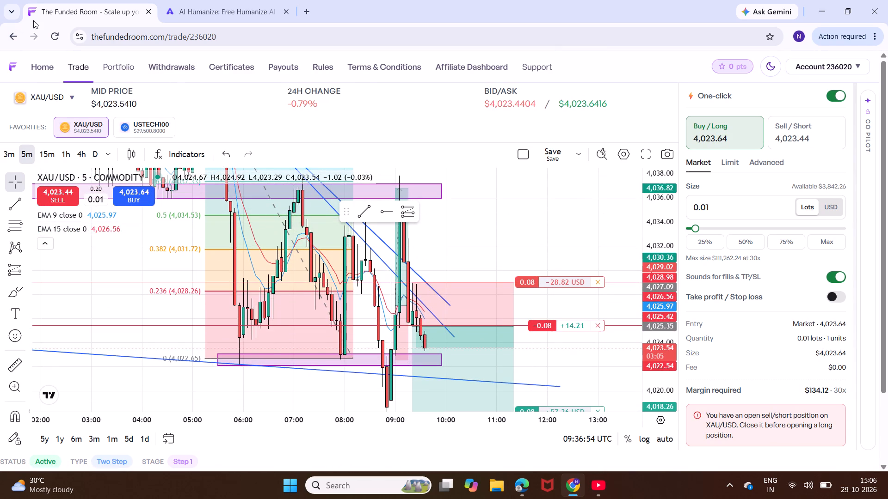
{"action": "left_click", "coordinate": [47, 67]}
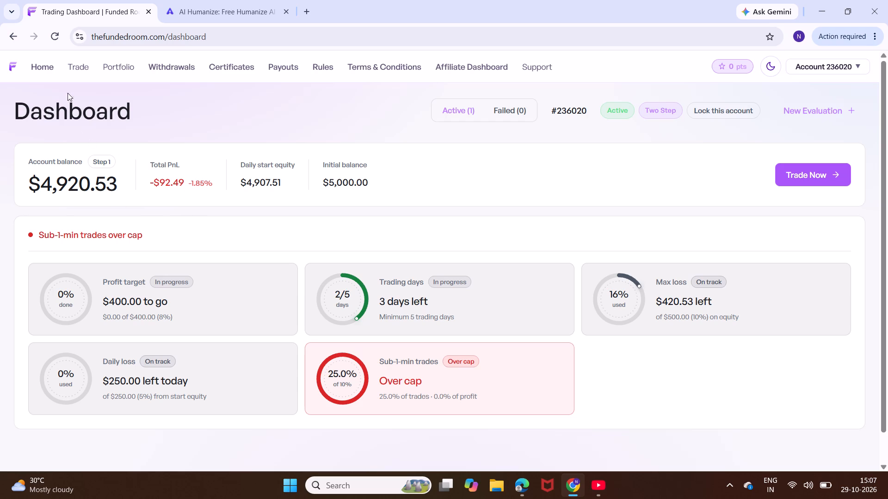
{"action": "left_click", "coordinate": [74, 71]}
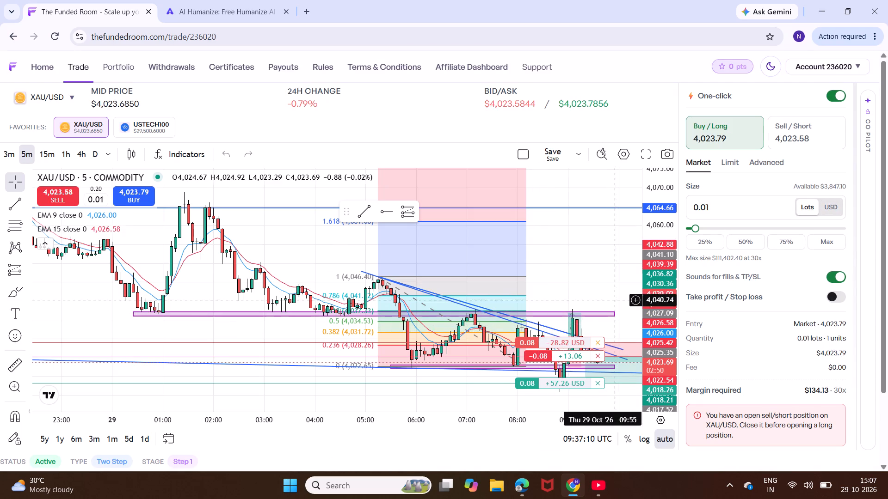
Review the open XAU/USD position's details and the account's trade history below the chart.
{"action": "scroll", "coordinate": [620, 295], "scroll_direction": "down", "scroll_amount": 4}
{"action": "scroll", "coordinate": [710, 303], "scroll_direction": "down", "scroll_amount": 8}
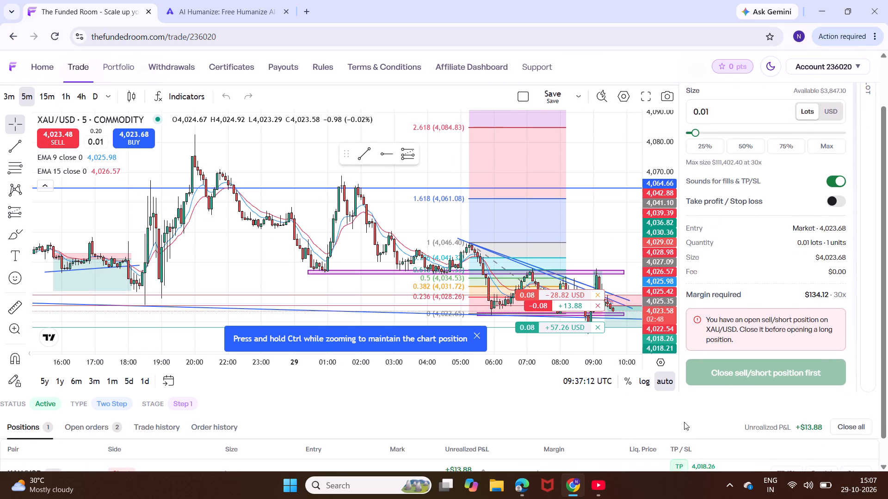
{"action": "scroll", "coordinate": [684, 422], "scroll_direction": "down", "scroll_amount": 10}
{"action": "scroll", "coordinate": [408, 391], "scroll_direction": "down", "scroll_amount": 4}
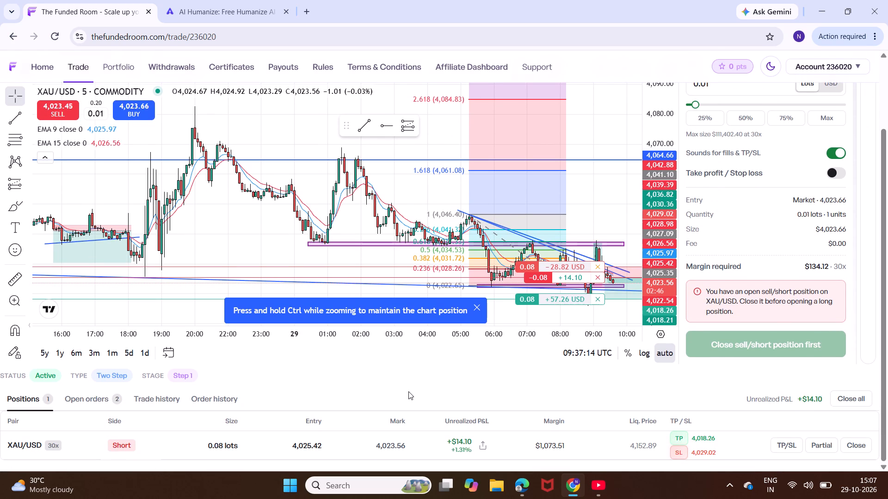
{"action": "scroll", "coordinate": [265, 457], "scroll_direction": "down", "scroll_amount": 1}
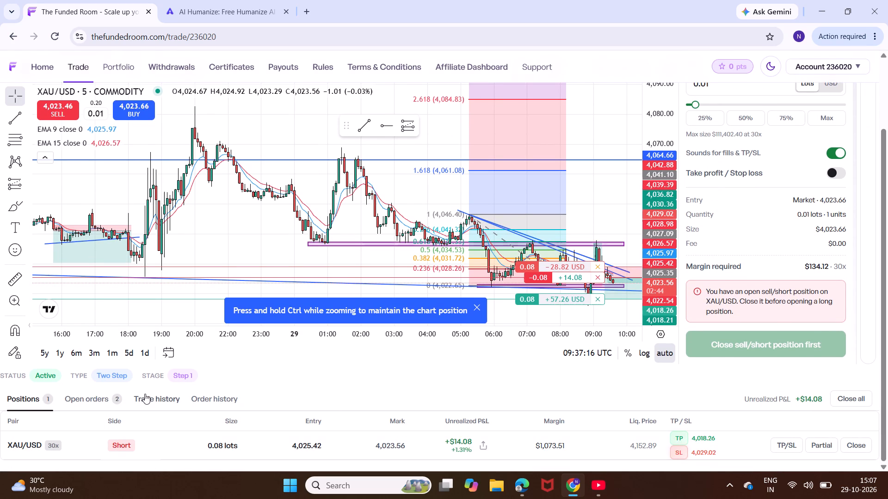
{"action": "left_click", "coordinate": [146, 395]}
{"action": "scroll", "coordinate": [311, 415], "scroll_direction": "down", "scroll_amount": 3}
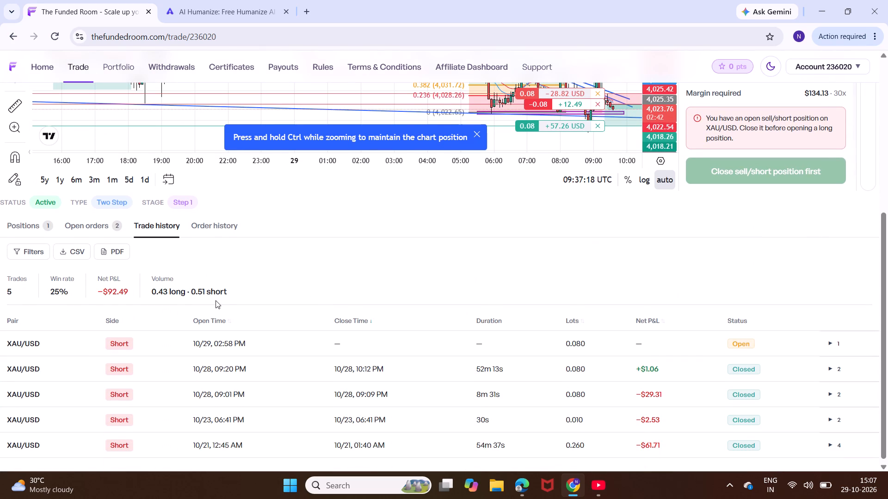
{"action": "scroll", "coordinate": [482, 353], "scroll_direction": "down", "scroll_amount": 3}
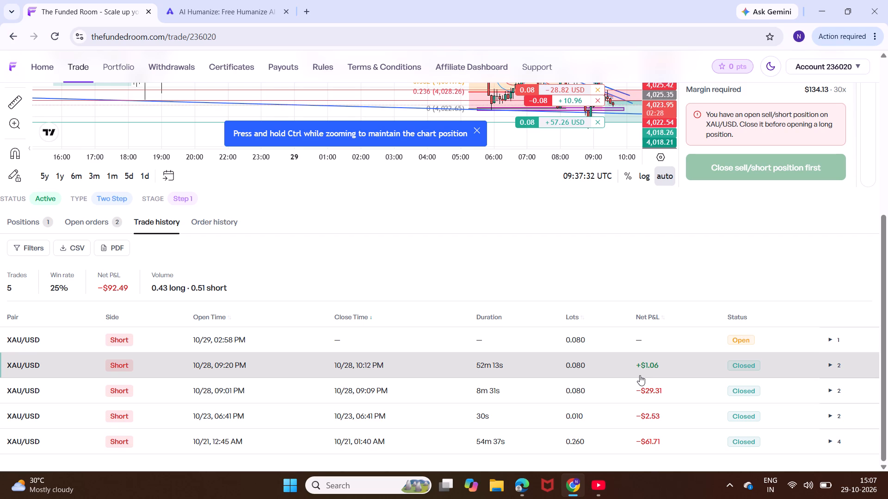
Inspect the open short's stop and target levels on the XAU/USD 5-minute chart in full screen, and leave full screen.
{"action": "scroll", "coordinate": [631, 309], "scroll_direction": "up", "scroll_amount": 4}
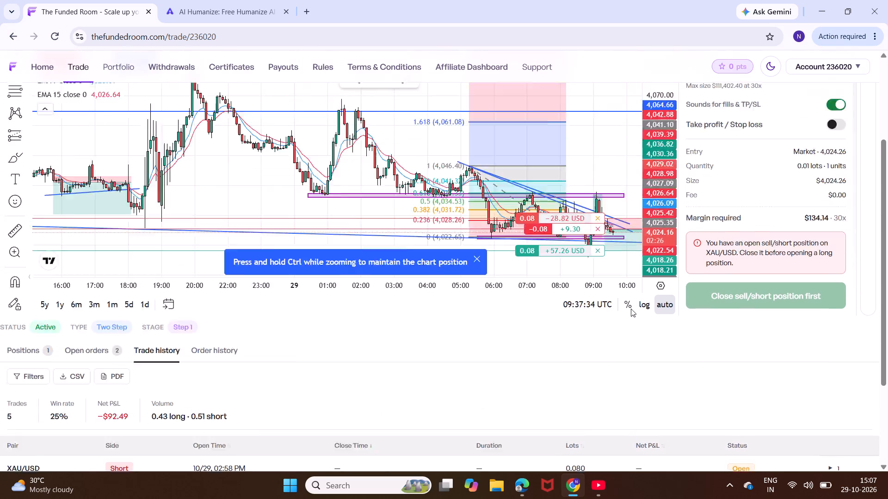
{"action": "left_click", "coordinate": [647, 117]}
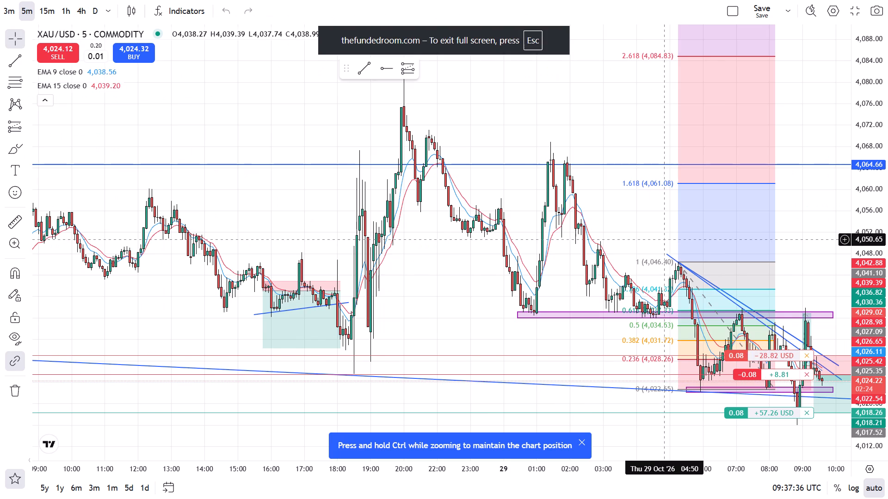
{"action": "scroll", "coordinate": [665, 239], "scroll_direction": "up", "scroll_amount": 4}
{"action": "left_click_drag", "start_coordinate": [754, 237], "coordinate": [676, 158]}
{"action": "left_click_drag", "start_coordinate": [884, 256], "coordinate": [869, 191]}
{"action": "left_click_drag", "start_coordinate": [746, 274], "coordinate": [686, 73]}
{"action": "left_click_drag", "start_coordinate": [867, 213], "coordinate": [879, 64]}
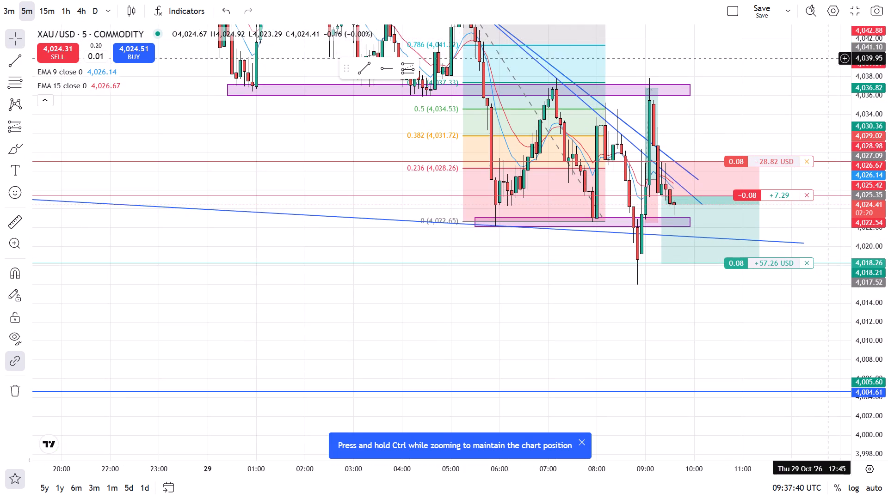
{"action": "left_click_drag", "start_coordinate": [738, 91], "coordinate": [607, 124]}
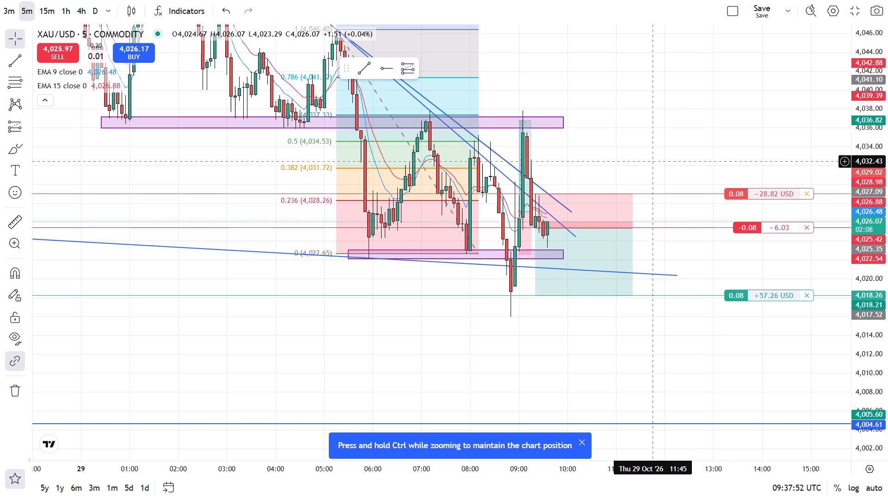
{"action": "left_click", "coordinate": [845, 3]}
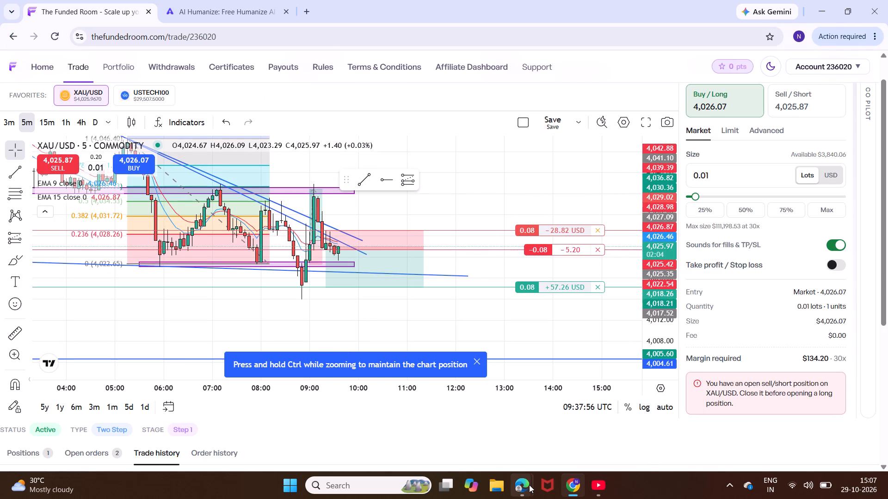
Switch to the Live Crypto & Gold Analysis video in Edge and show it playing in full screen.
{"action": "left_click", "coordinate": [529, 485]}
{"action": "left_click", "coordinate": [574, 448]}
{"action": "left_click", "coordinate": [432, 298]}
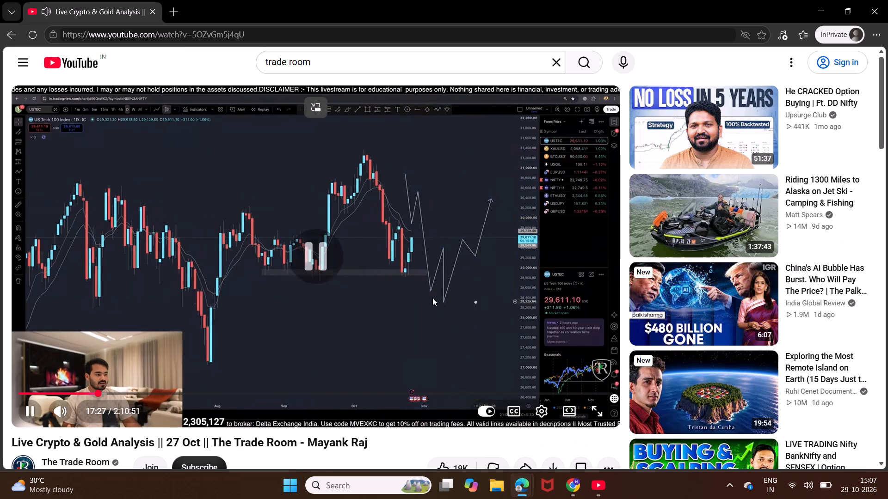
{"action": "left_click", "coordinate": [432, 298]}
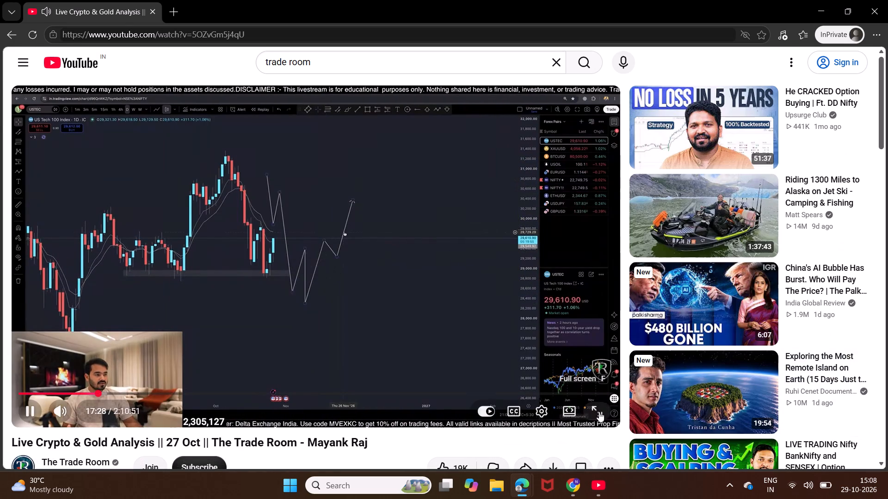
{"action": "left_click", "coordinate": [599, 412]}
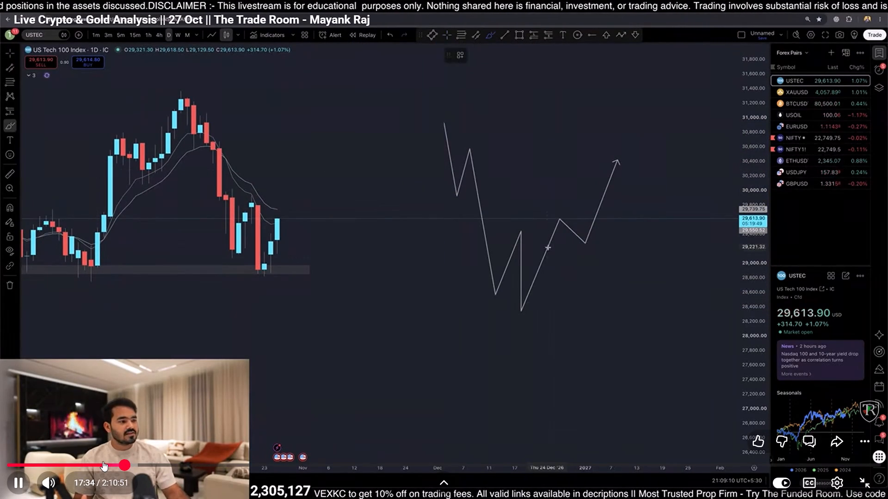
Rewind the video to the gold daily chart analysis at 14:18 and skip ahead in four 5-second jumps.
{"action": "left_click", "coordinate": [103, 461]}
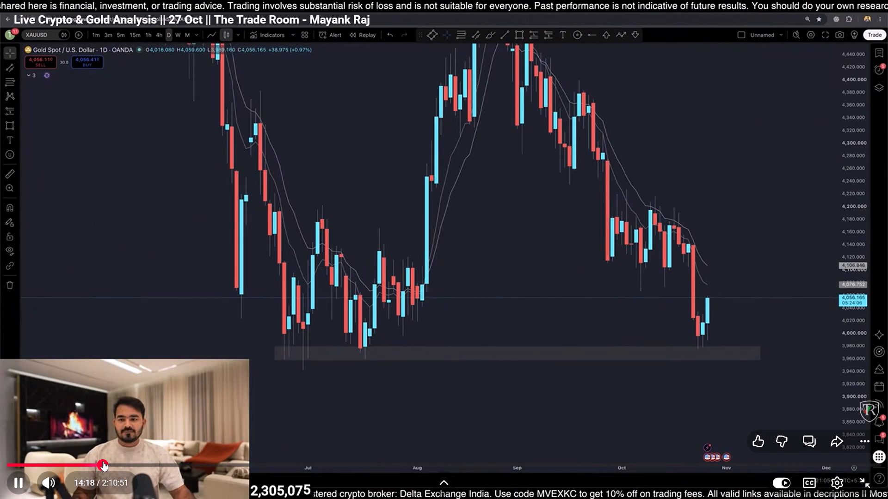
{"action": "key", "text": "Right"}
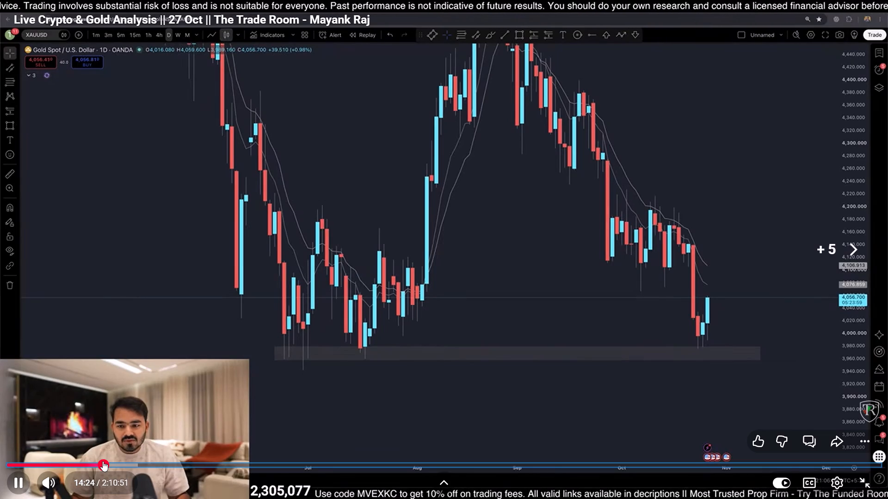
{"action": "key", "text": "Right"}
{"action": "key", "text": "Right"}
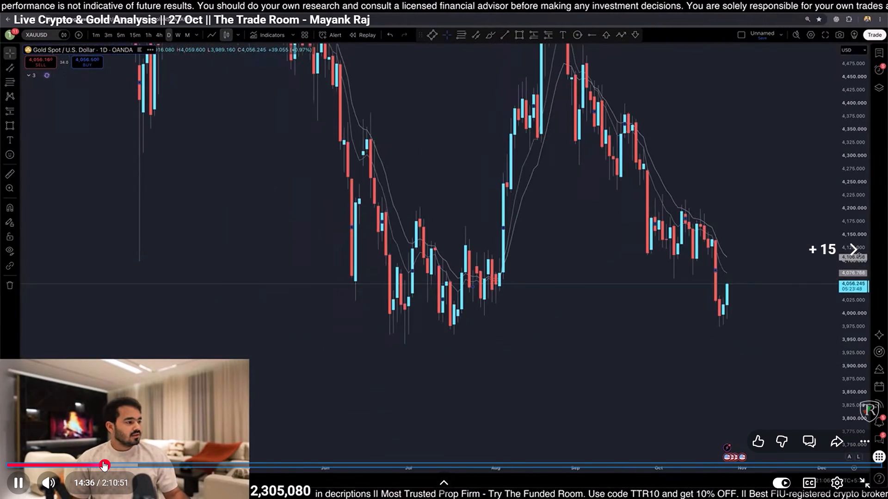
{"action": "key", "text": "Right"}
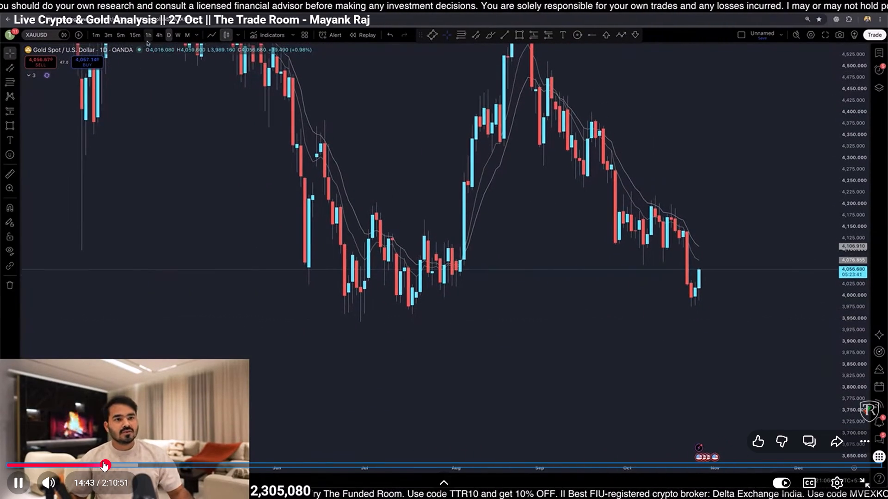
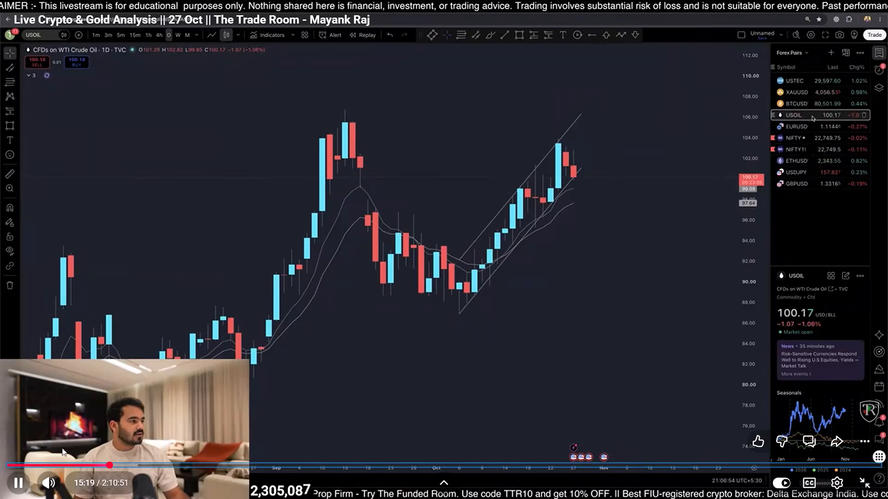
Leave the video's full-screen view and pause the playback.
{"action": "key", "text": "f"}
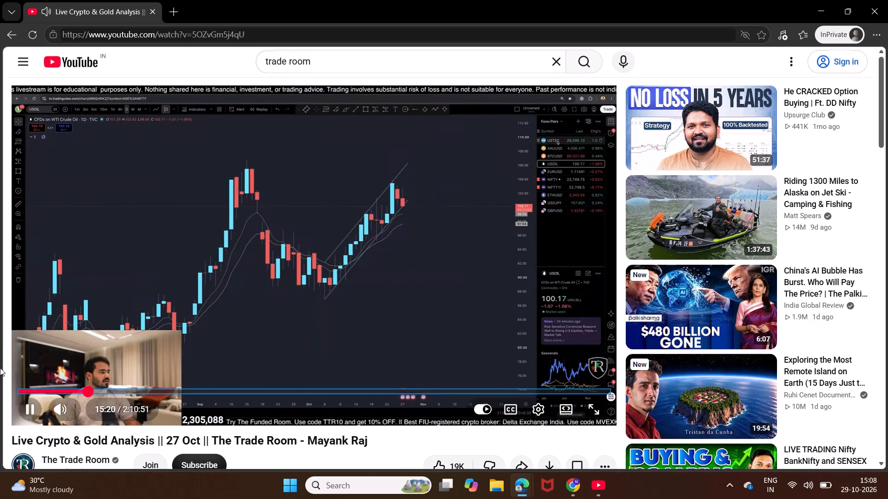
{"action": "left_click", "coordinate": [327, 289]}
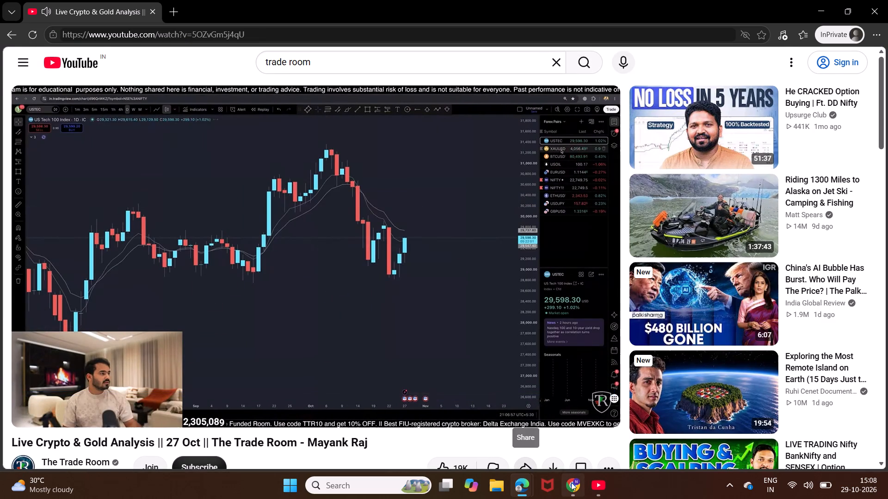
Switch to the trading page in Chrome and inspect the open XAU/USD short's levels on the stretched 5-minute chart.
{"action": "left_click", "coordinate": [571, 482]}
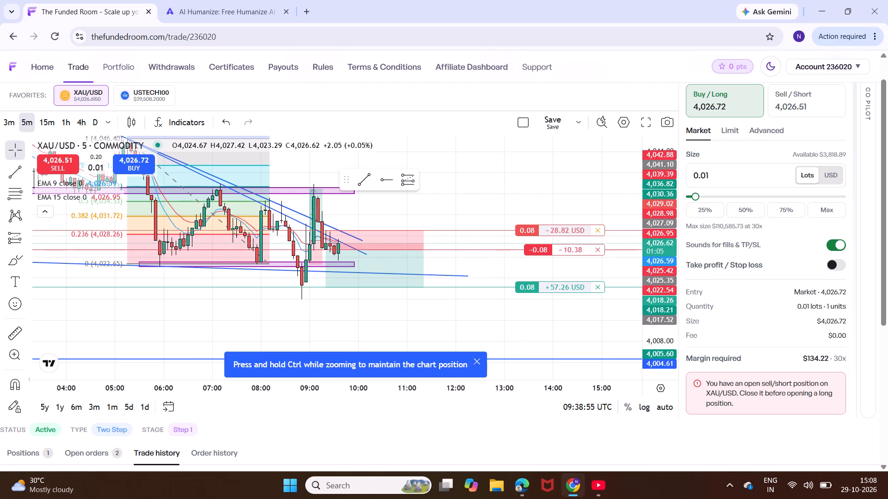
{"action": "left_click_drag", "start_coordinate": [680, 297], "coordinate": [664, 142]}
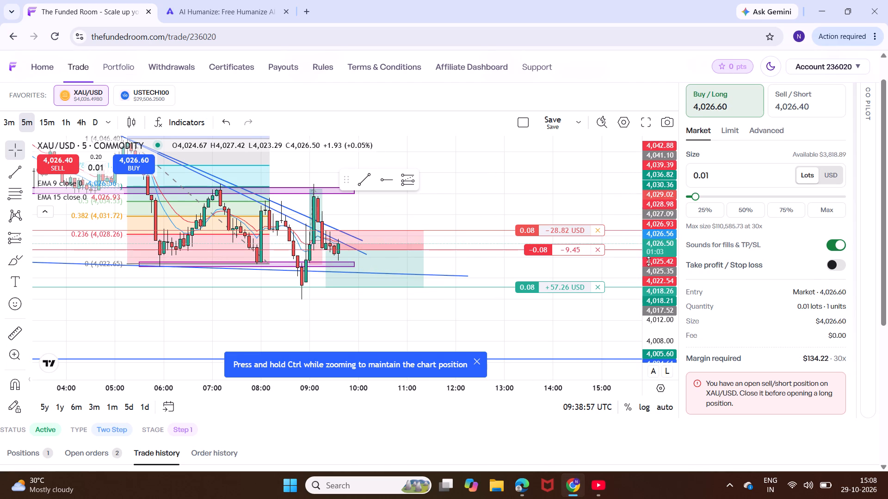
{"action": "left_click_drag", "start_coordinate": [648, 261], "coordinate": [658, 129]}
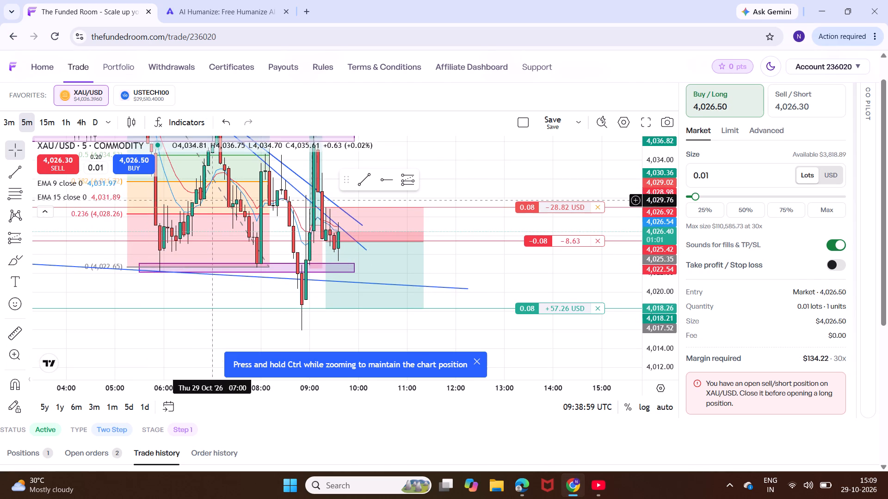
Switch to the USTECH100 5-minute chart and move the planned short's entry to about 29,502.
{"action": "left_click", "coordinate": [153, 83]}
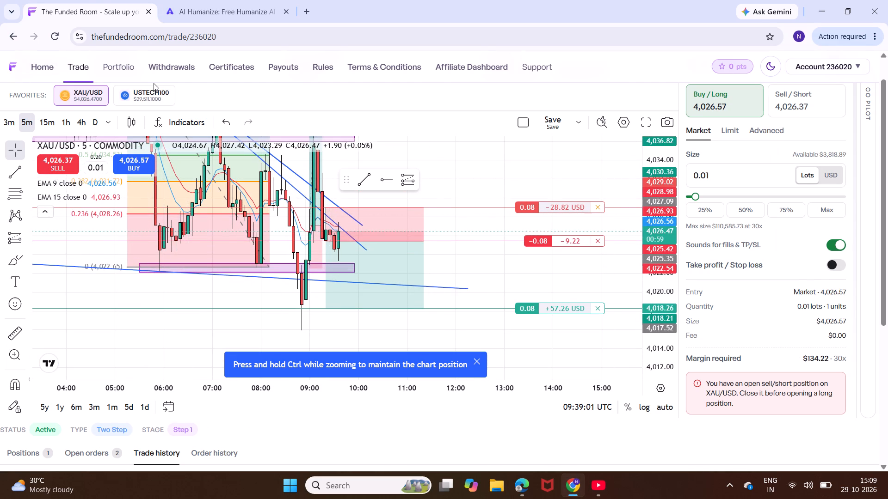
{"action": "left_click", "coordinate": [154, 94]}
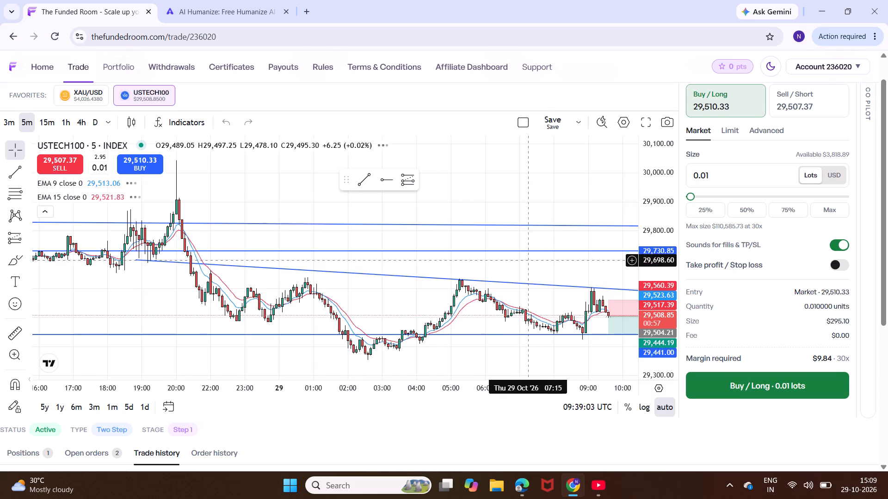
{"action": "scroll", "coordinate": [591, 276], "scroll_direction": "up", "scroll_amount": 7}
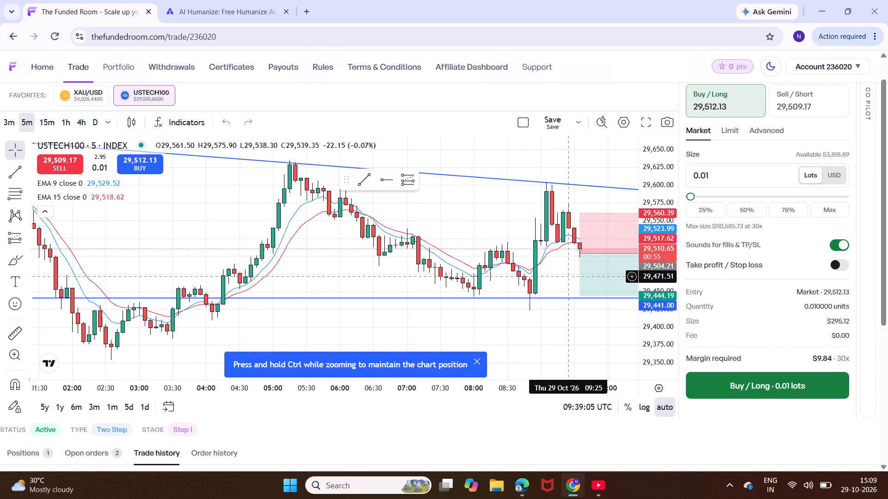
{"action": "left_click_drag", "start_coordinate": [567, 276], "coordinate": [486, 280]}
{"action": "left_click", "coordinate": [502, 255]}
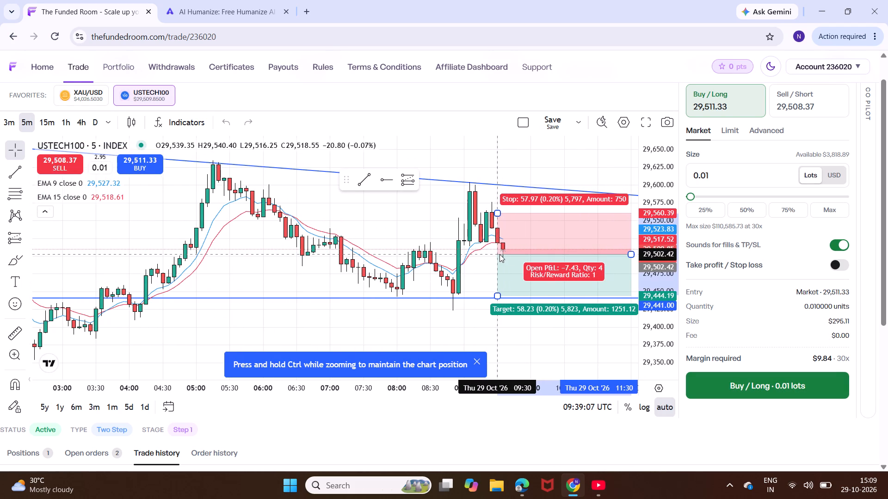
{"action": "left_click", "coordinate": [476, 270]}
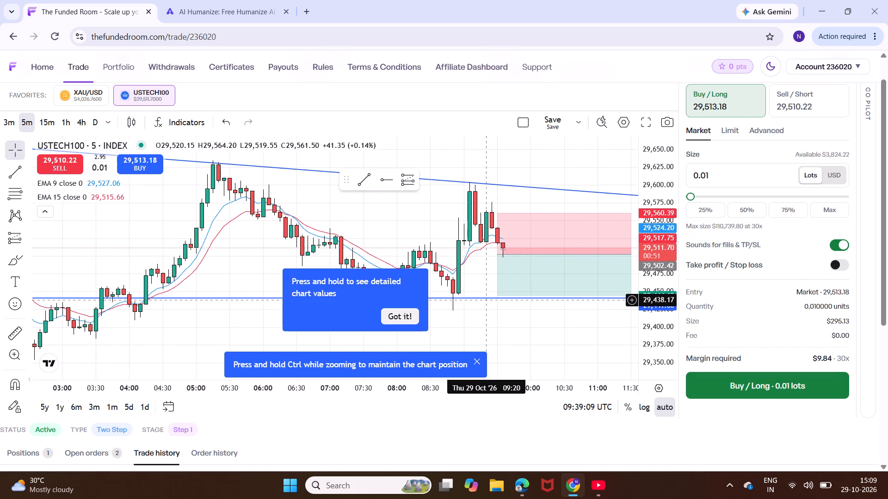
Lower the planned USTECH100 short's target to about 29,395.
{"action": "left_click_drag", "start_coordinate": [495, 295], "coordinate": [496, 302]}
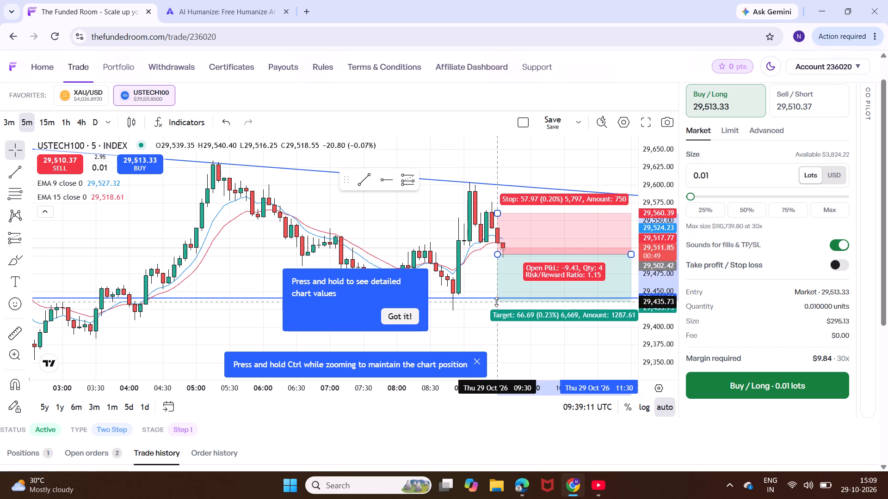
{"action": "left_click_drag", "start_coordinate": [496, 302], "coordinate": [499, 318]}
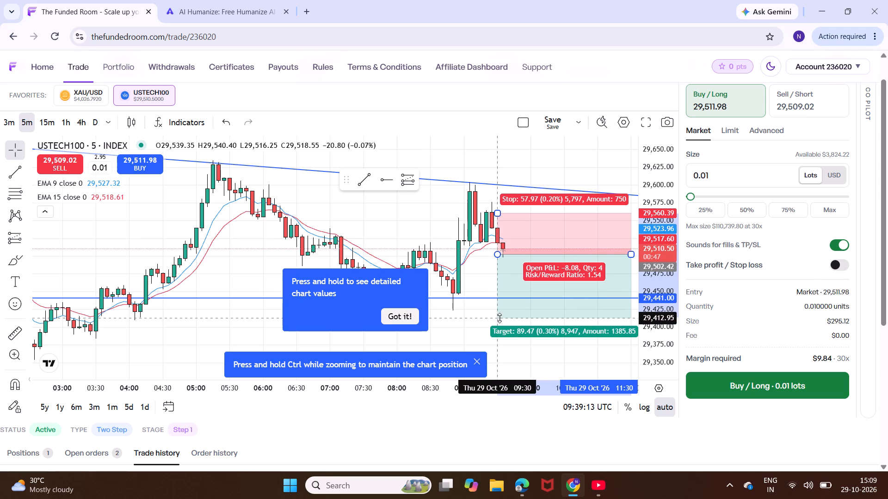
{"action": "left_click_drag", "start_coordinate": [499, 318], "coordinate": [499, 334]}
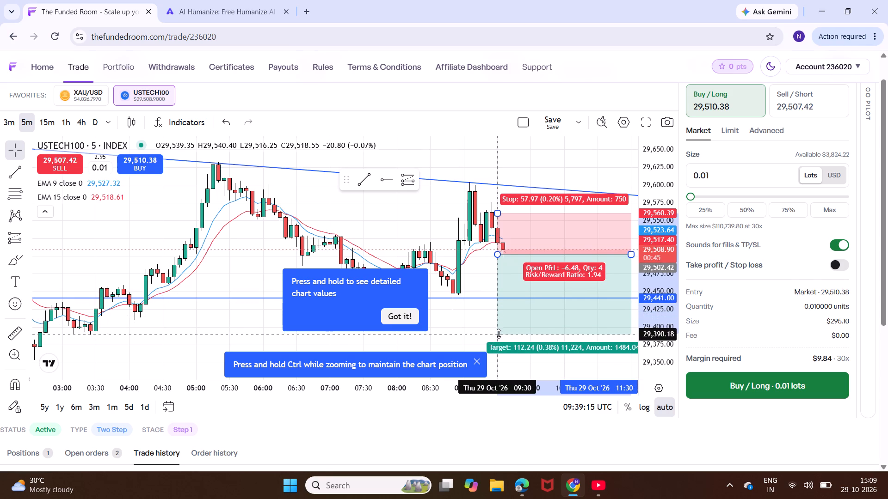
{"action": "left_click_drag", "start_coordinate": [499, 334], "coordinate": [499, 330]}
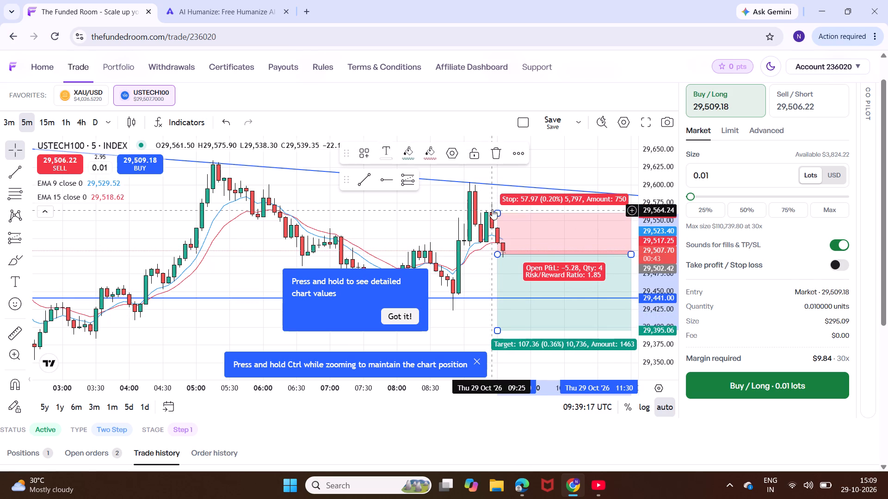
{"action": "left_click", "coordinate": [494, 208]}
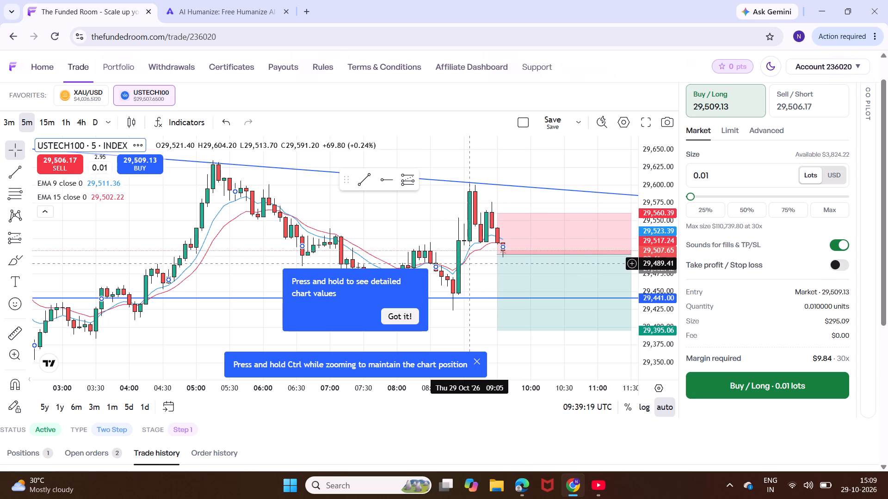
Show the USTECH100 chart in full screen and set the planned short's target to about 29,426.
{"action": "scroll", "coordinate": [469, 263], "scroll_direction": "down", "scroll_amount": 4}
{"action": "left_click_drag", "start_coordinate": [504, 242], "coordinate": [363, 220]}
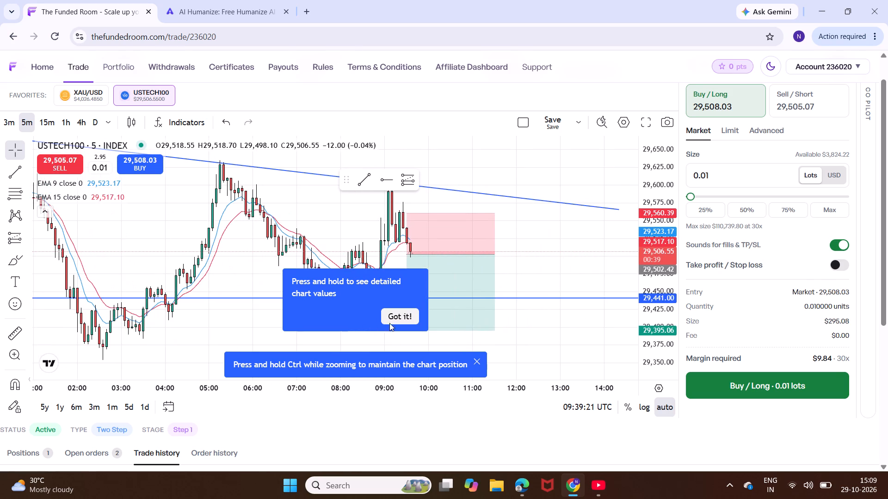
{"action": "left_click", "coordinate": [397, 312]}
{"action": "left_click", "coordinate": [649, 126]}
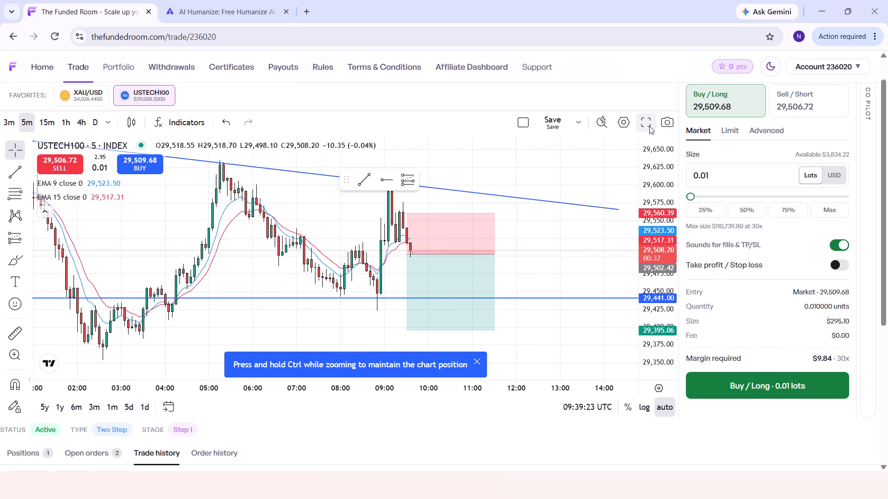
{"action": "scroll", "coordinate": [635, 257], "scroll_direction": "up", "scroll_amount": 2}
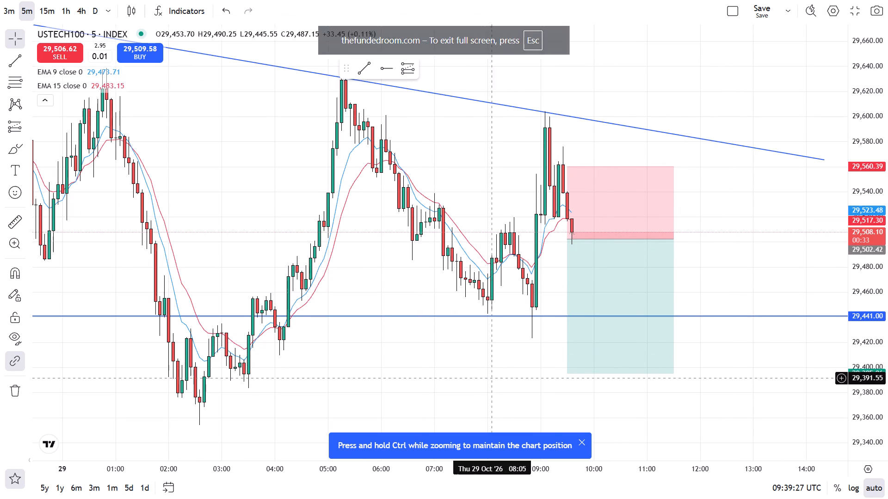
{"action": "left_click_drag", "start_coordinate": [567, 371], "coordinate": [585, 335]}
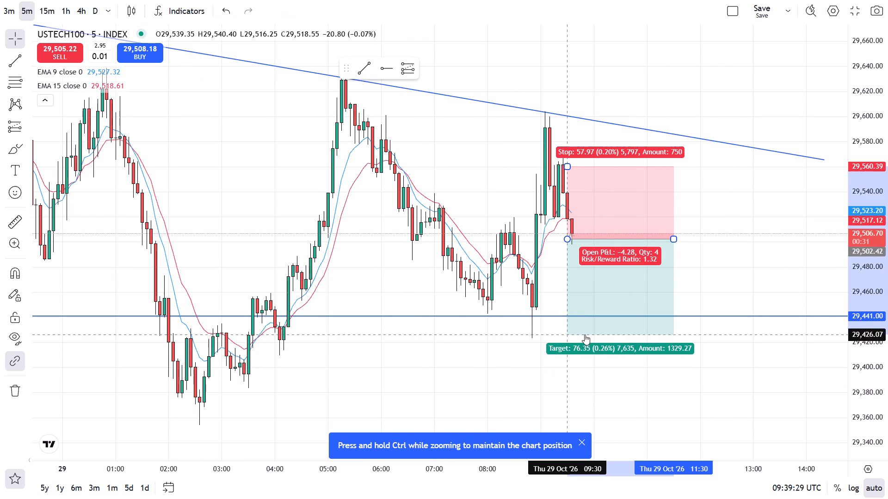
{"action": "left_click", "coordinate": [525, 340]}
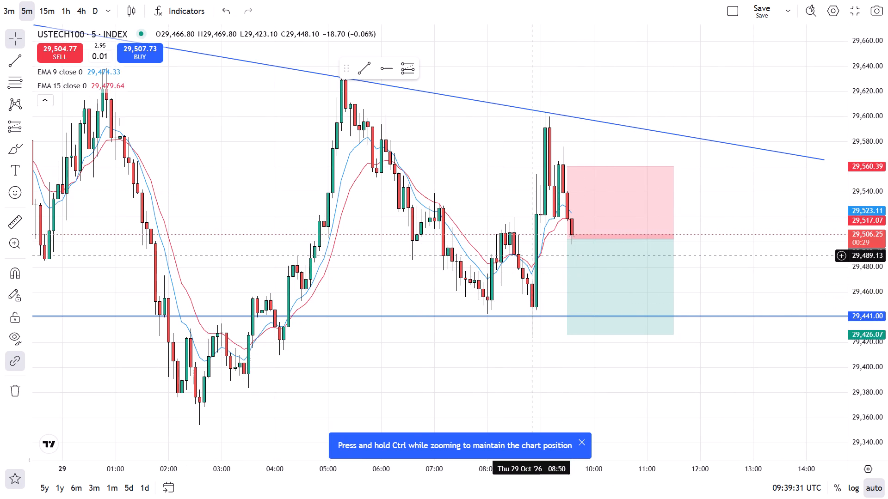
Move the planned short's entry to about 29,508 and start it at the 09:25 candle.
{"action": "left_click", "coordinate": [562, 245]}
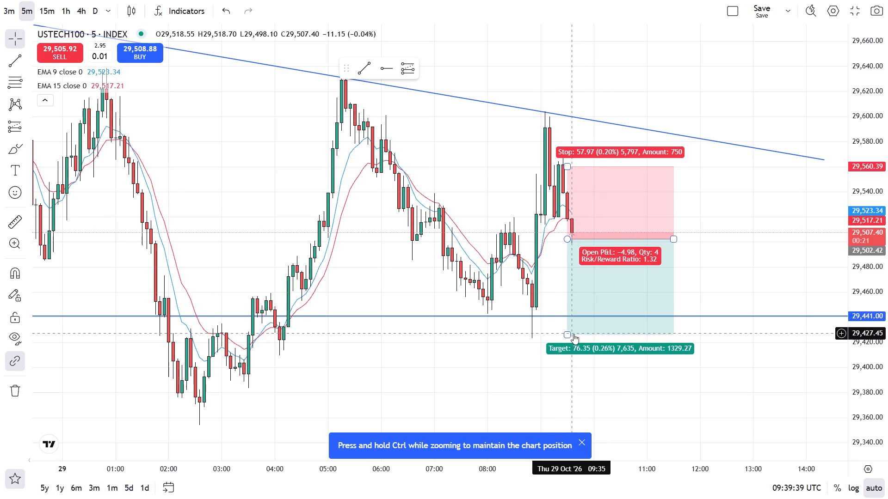
{"action": "left_click_drag", "start_coordinate": [564, 237], "coordinate": [563, 237]}
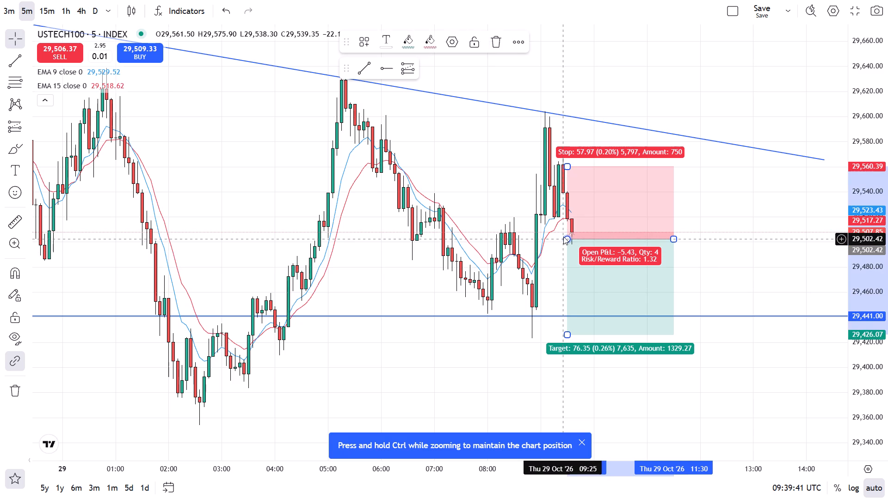
{"action": "left_click_drag", "start_coordinate": [563, 237], "coordinate": [562, 231]}
{"action": "left_click", "coordinate": [708, 265]}
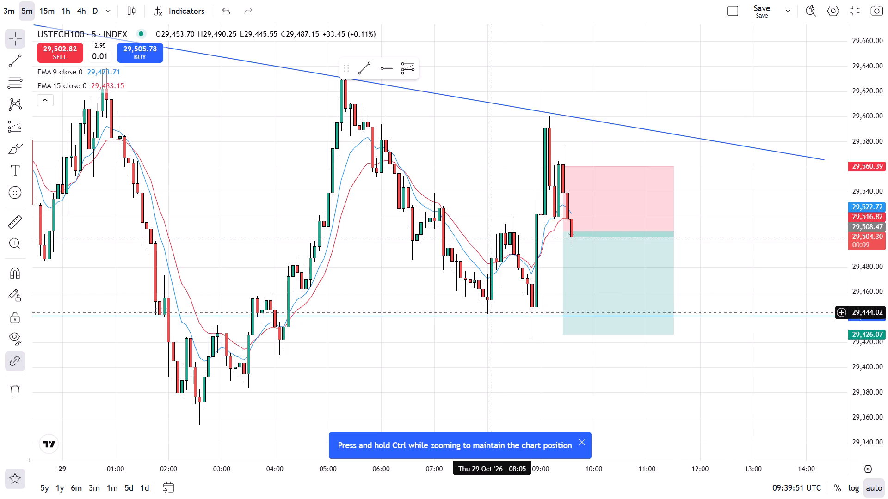
Compare the planned USTECH100 short on the 3-, 5- and 15-minute charts, return to 5 minutes, and leave full screen.
{"action": "left_click", "coordinate": [0, 2]}
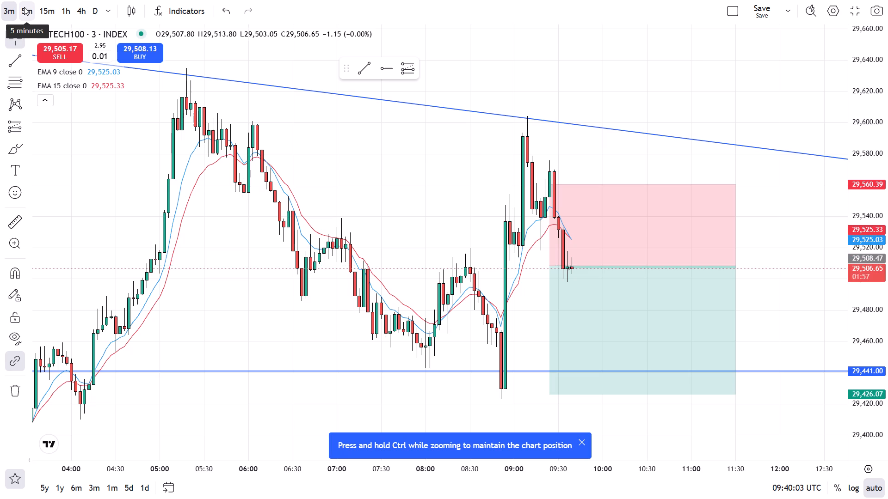
{"action": "left_click", "coordinate": [24, 7]}
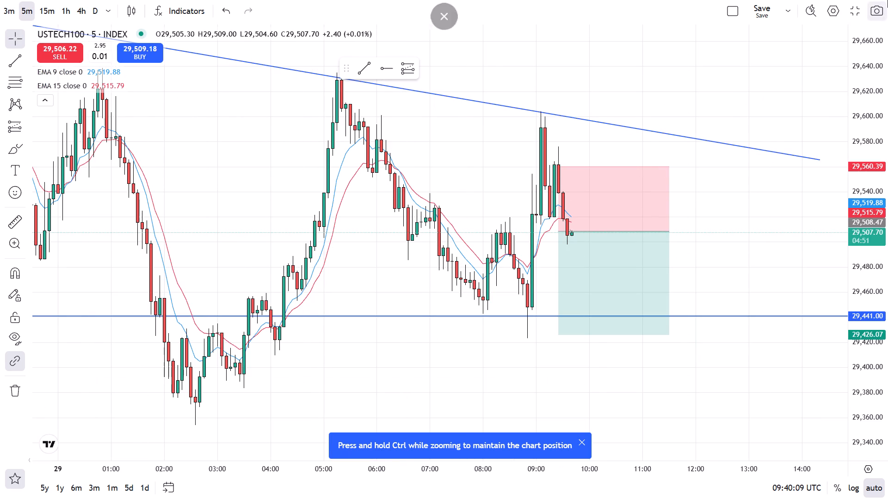
{"action": "left_click", "coordinate": [47, 6]}
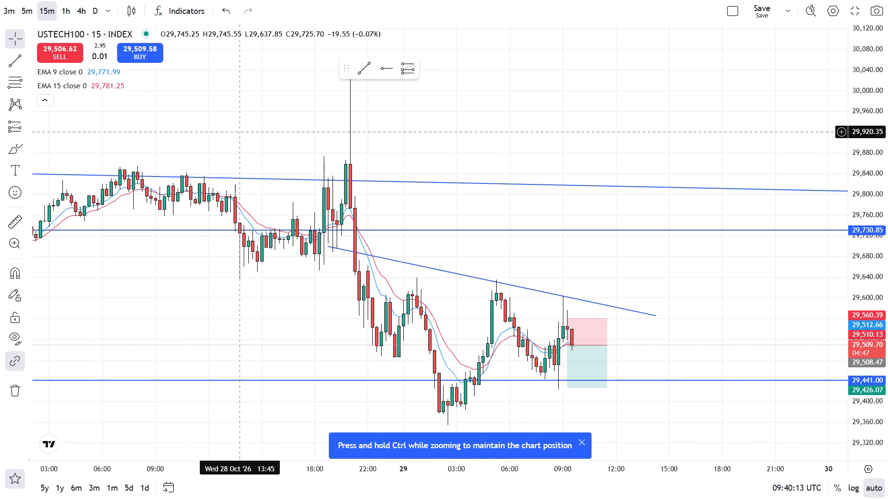
{"action": "left_click", "coordinate": [11, 9]}
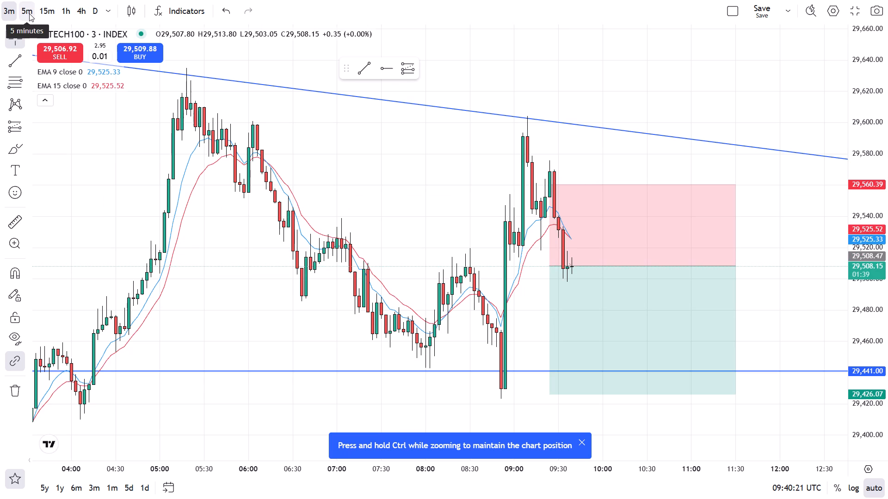
{"action": "left_click", "coordinate": [29, 13]}
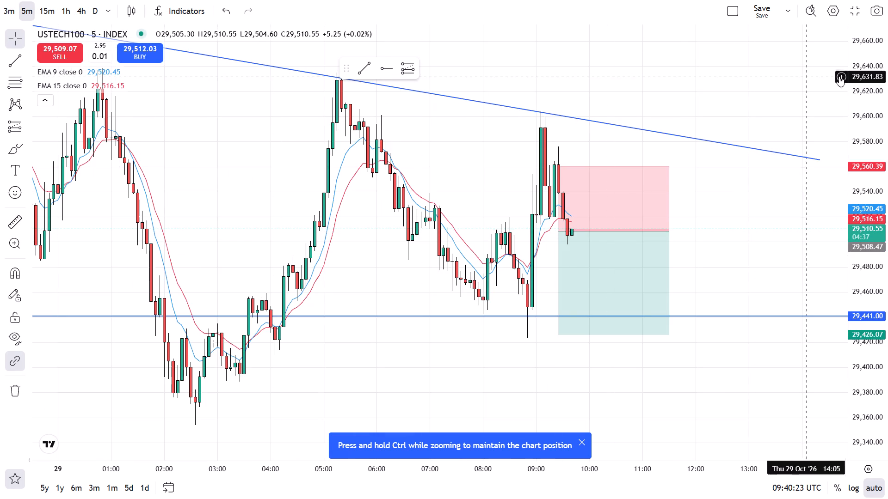
{"action": "left_click", "coordinate": [861, 14]}
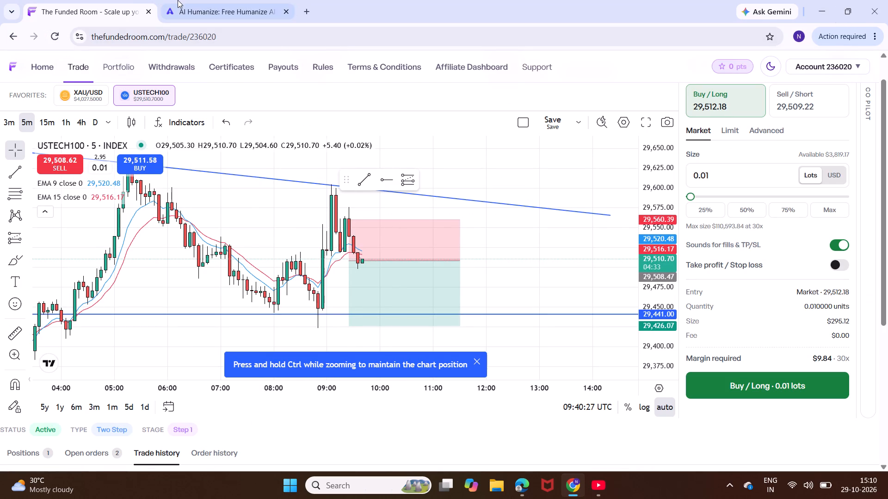
Switch to XAU/USD and examine price around the open short's entry and stop on the 5-minute chart.
{"action": "left_click", "coordinate": [86, 109]}
{"action": "left_click", "coordinate": [88, 91]}
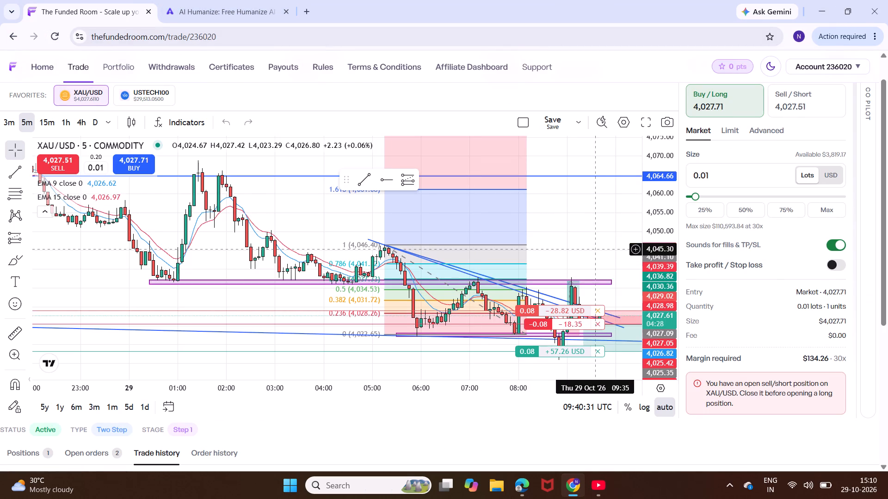
{"action": "left_click_drag", "start_coordinate": [594, 249], "coordinate": [431, 235]}
{"action": "left_click_drag", "start_coordinate": [651, 308], "coordinate": [655, 259]}
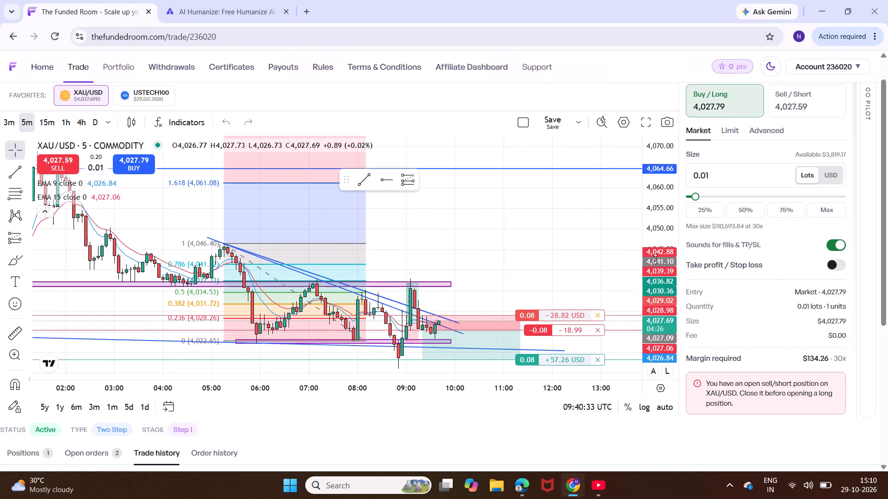
{"action": "left_click_drag", "start_coordinate": [655, 259], "coordinate": [656, 181]}
{"action": "left_click_drag", "start_coordinate": [614, 266], "coordinate": [603, 203]}
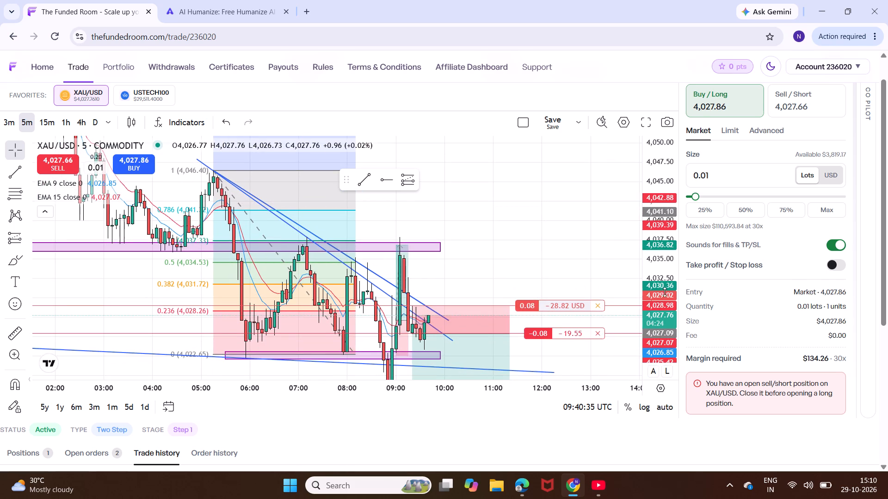
{"action": "left_click_drag", "start_coordinate": [665, 292], "coordinate": [654, 201]}
{"action": "left_click_drag", "start_coordinate": [536, 234], "coordinate": [527, 189]}
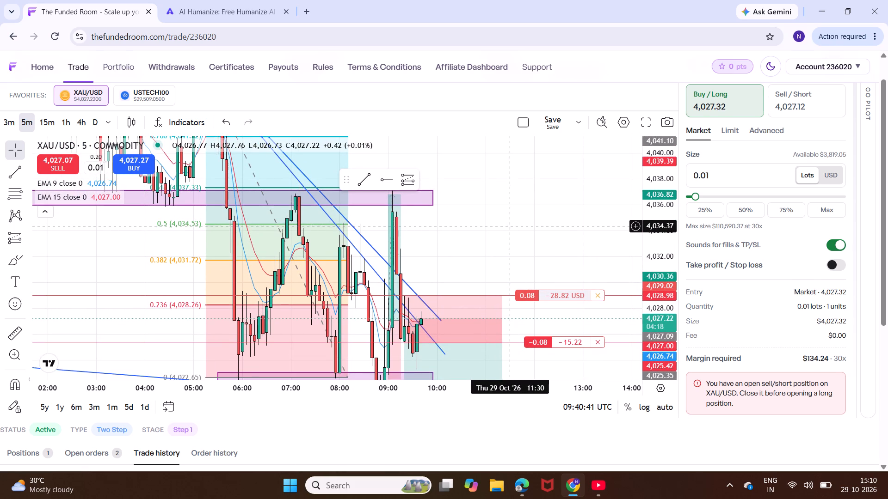
{"action": "left_click_drag", "start_coordinate": [504, 240], "coordinate": [511, 191]}
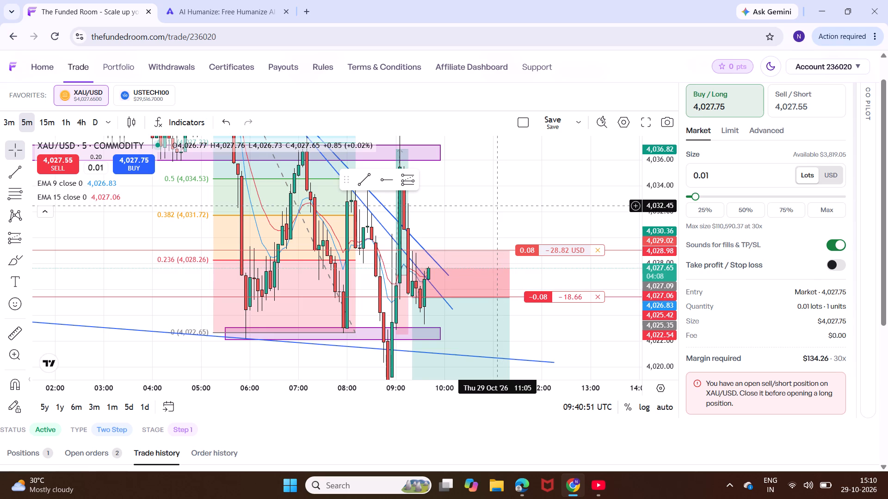
{"action": "left_click_drag", "start_coordinate": [497, 206], "coordinate": [457, 197]}
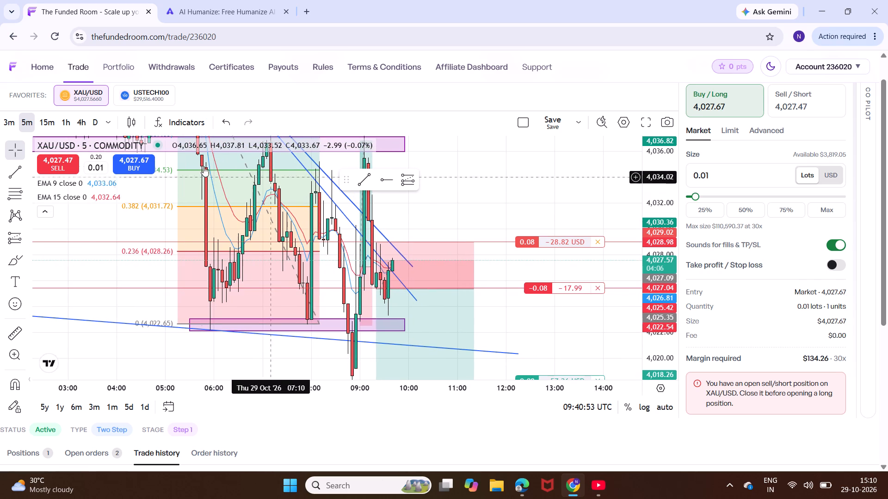
Examine the open XAU/USD short's entry, stop and target levels on the 3-minute chart in full screen.
{"action": "left_click", "coordinate": [2, 124]}
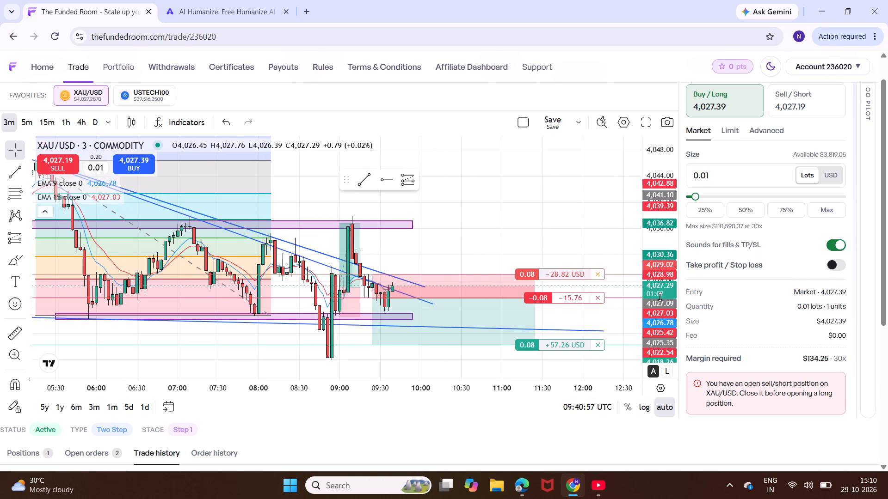
{"action": "left_click_drag", "start_coordinate": [666, 297], "coordinate": [677, 222]}
{"action": "left_click", "coordinate": [652, 129]}
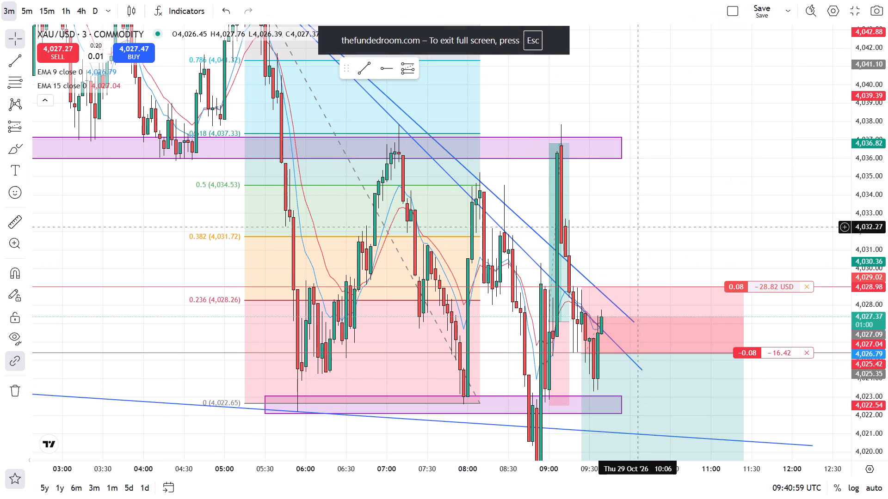
{"action": "scroll", "coordinate": [643, 257], "scroll_direction": "up", "scroll_amount": 1}
{"action": "left_click_drag", "start_coordinate": [643, 257], "coordinate": [624, 189]}
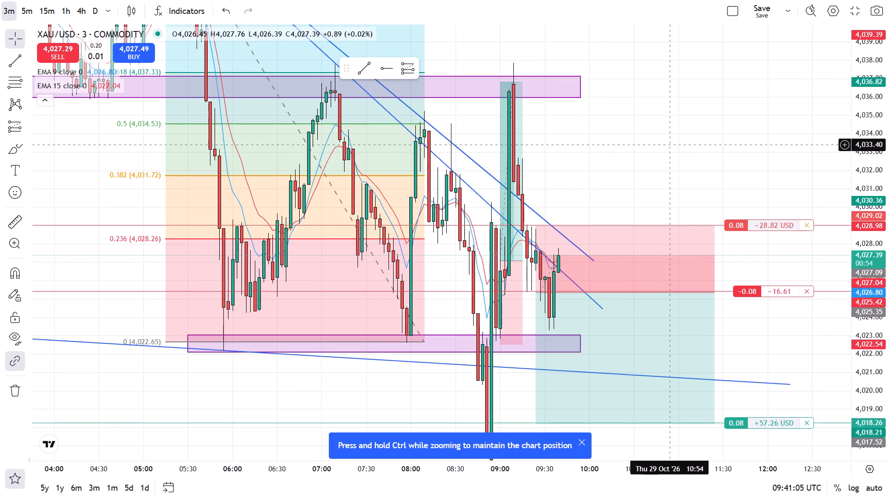
{"action": "left_click_drag", "start_coordinate": [669, 144], "coordinate": [675, 84]}
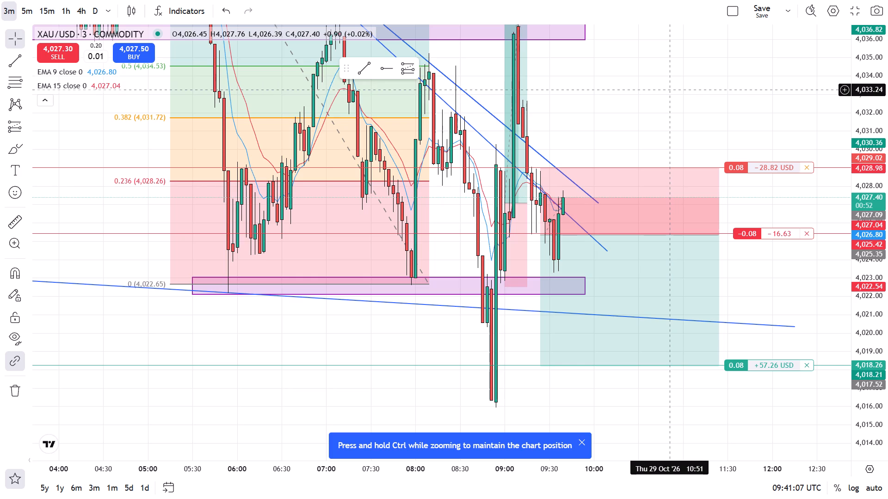